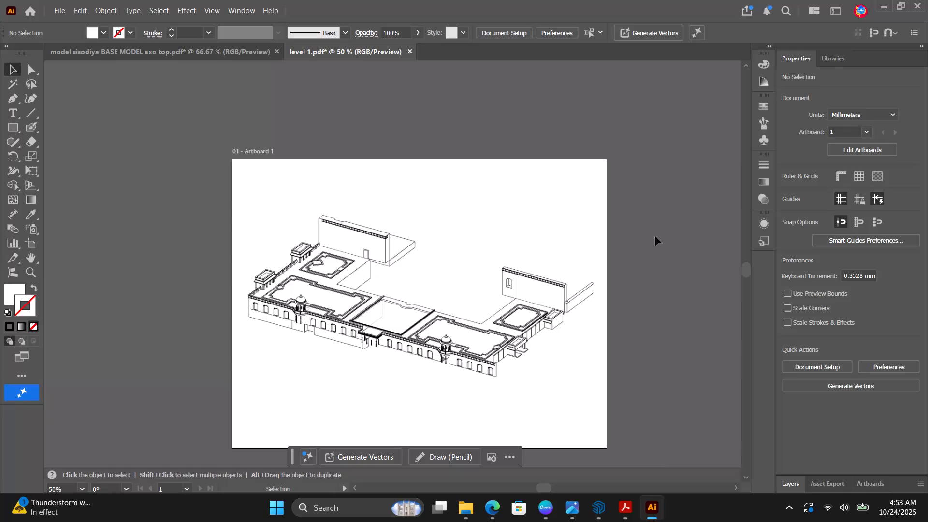
Run Image Trace with the default preset on both image halves of the level 1 drawing, accepting the slow tracing of the larger half.
{"action": "left_click_drag", "start_coordinate": [661, 219], "coordinate": [217, 391]}
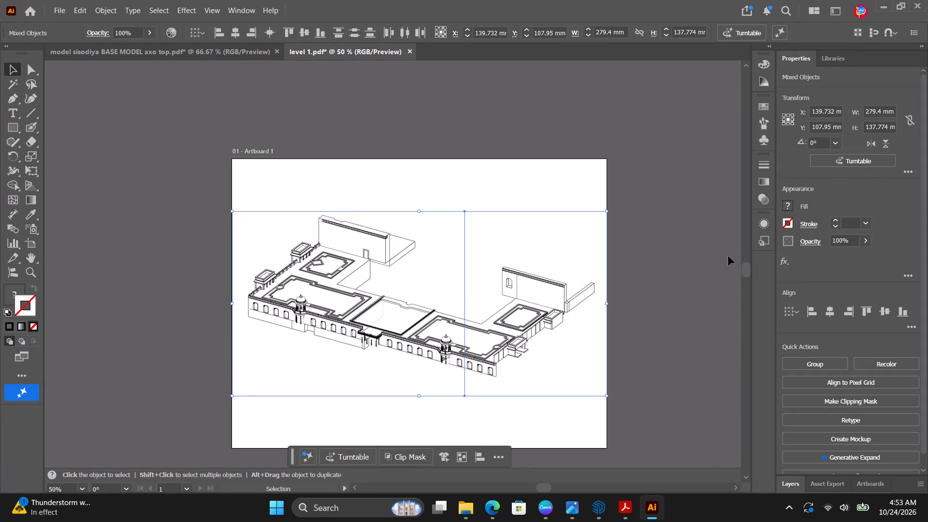
{"action": "left_click", "coordinate": [667, 240]}
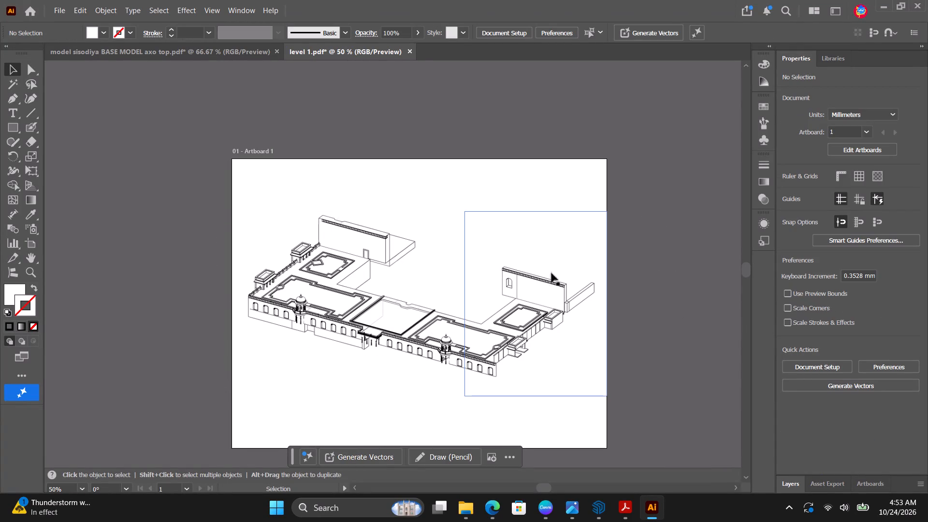
{"action": "left_click", "coordinate": [489, 274]}
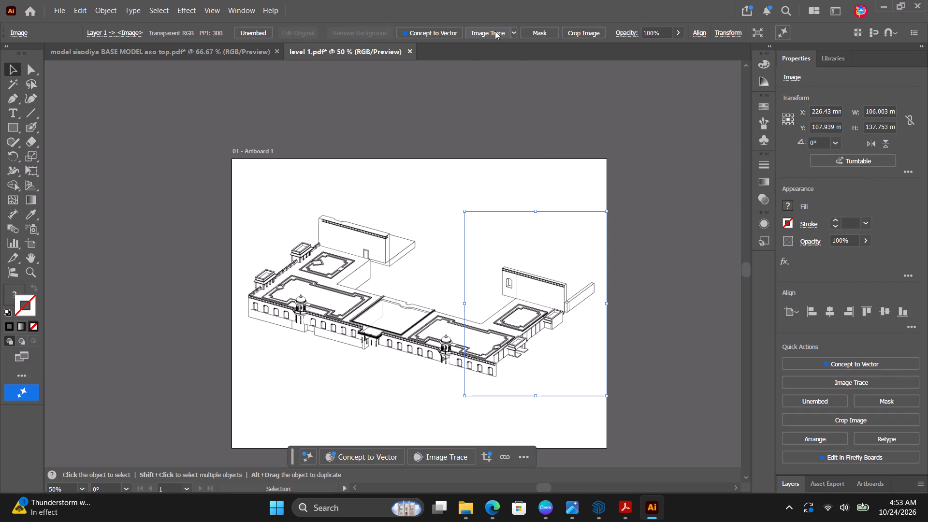
{"action": "left_click", "coordinate": [495, 31]}
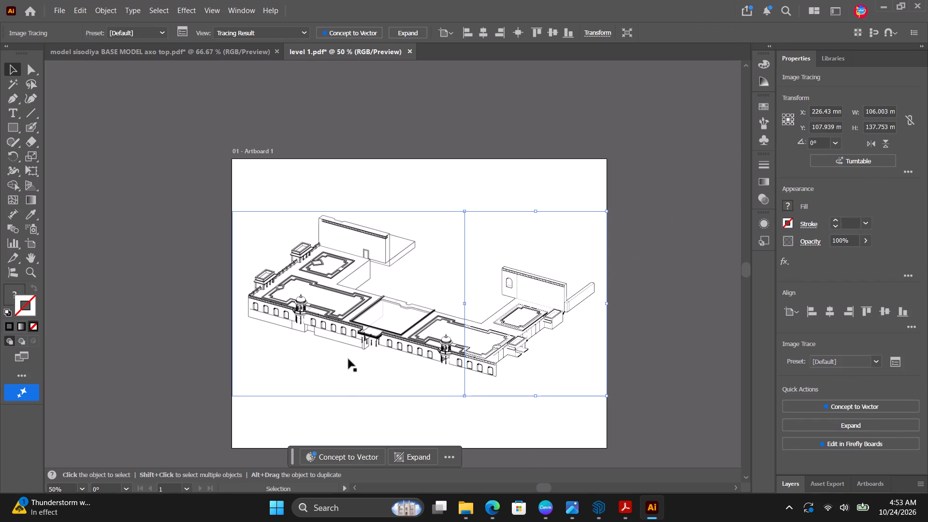
{"action": "left_click", "coordinate": [348, 359]}
{"action": "left_click", "coordinate": [487, 33]}
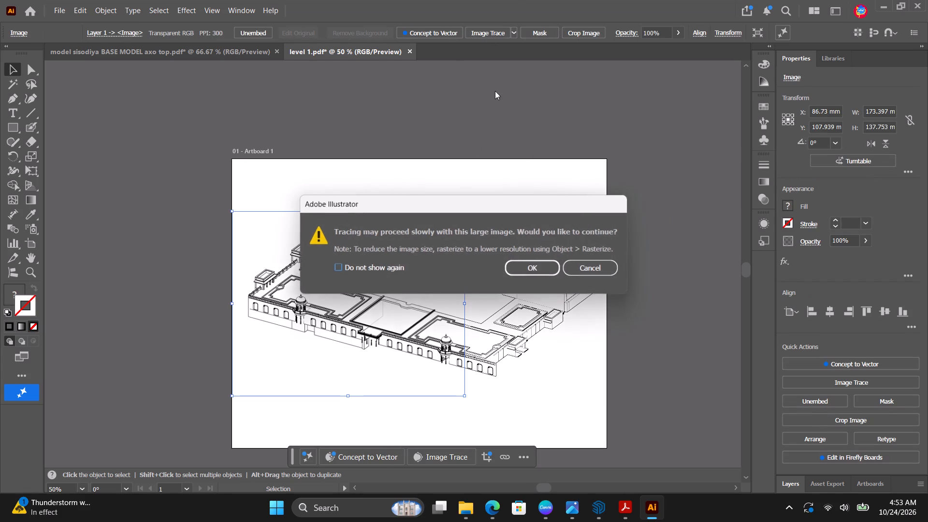
{"action": "left_click", "coordinate": [536, 265]}
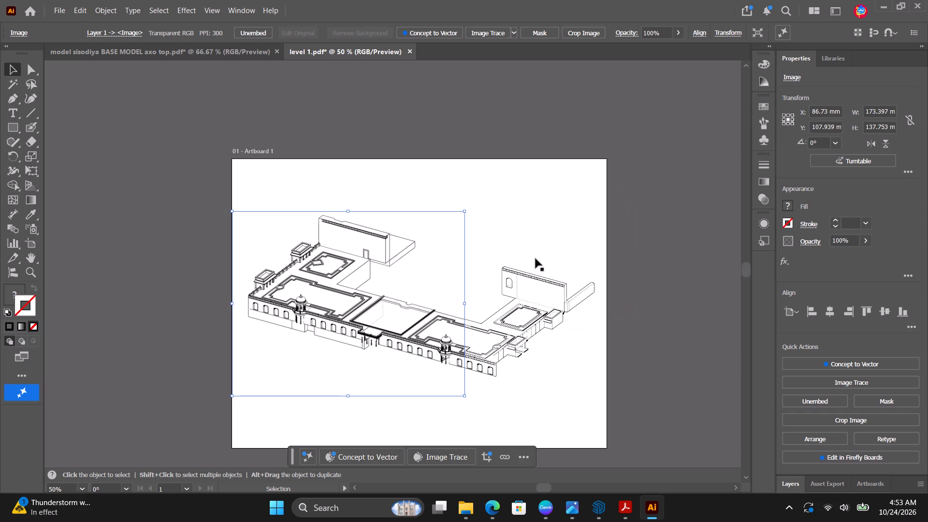
{"action": "left_click", "coordinate": [678, 232]}
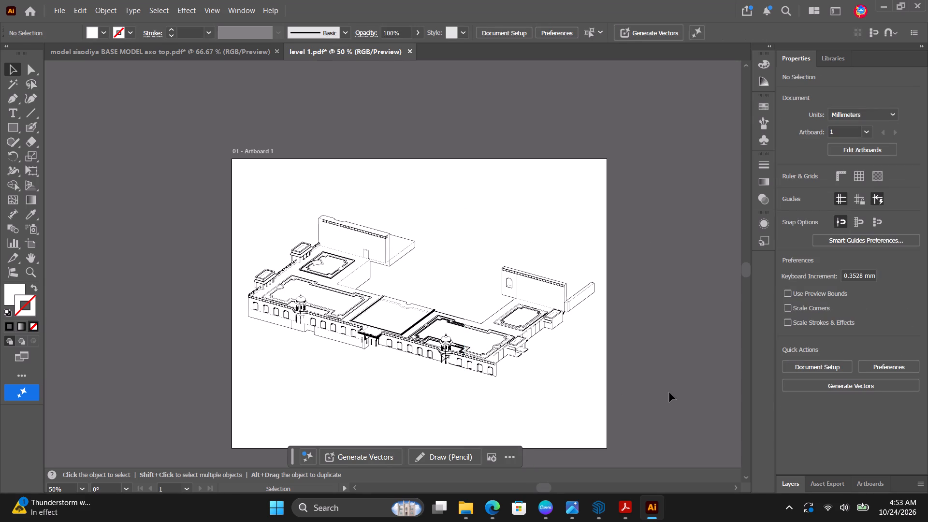
Expand both traced halves of the level 1 drawing into vector paths.
{"action": "left_click", "coordinate": [455, 340]}
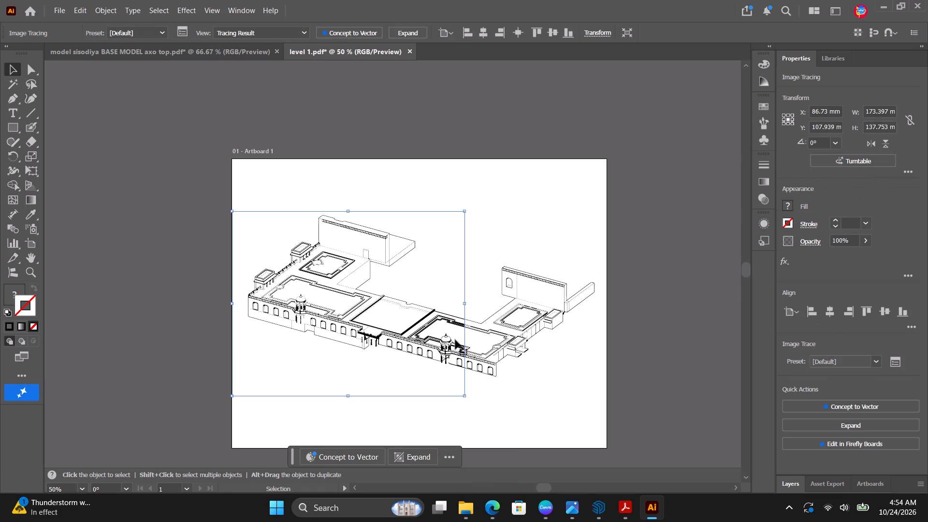
{"action": "left_click", "coordinate": [419, 450]}
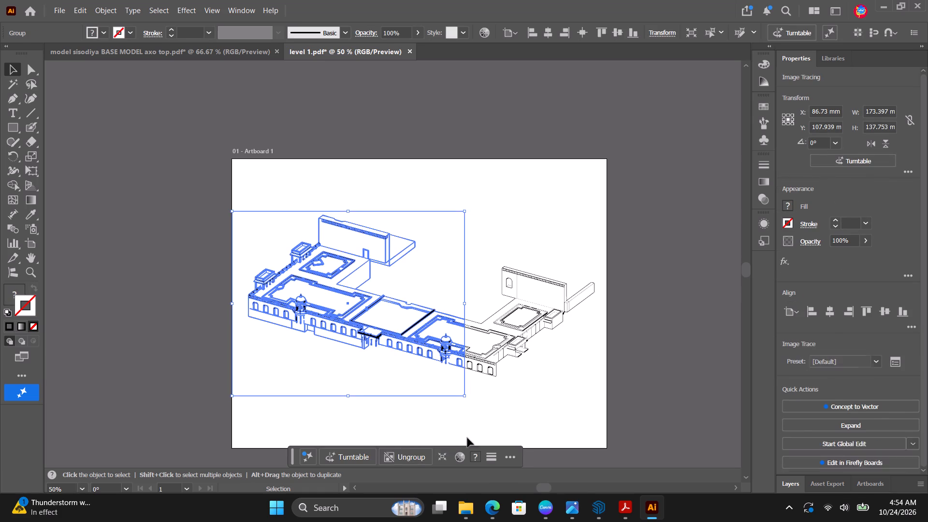
{"action": "left_click", "coordinate": [672, 373]}
{"action": "left_click", "coordinate": [515, 345]}
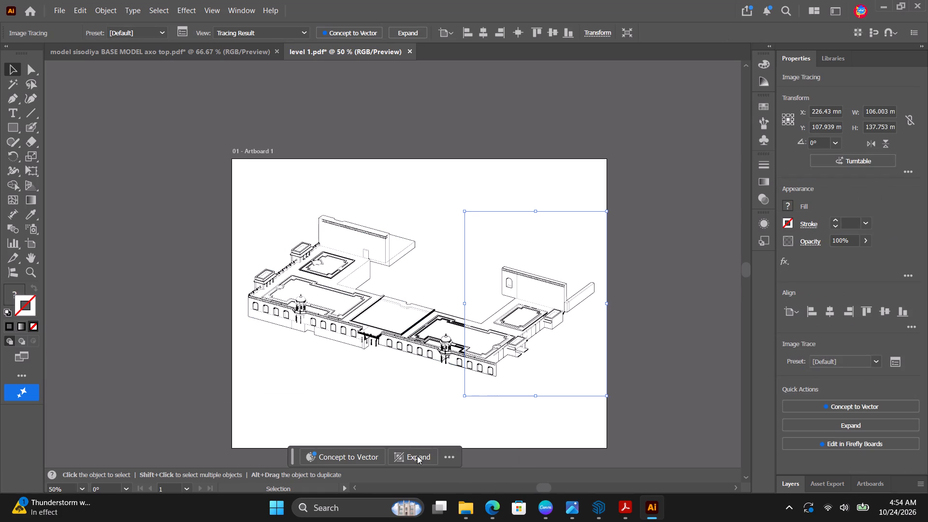
{"action": "left_click", "coordinate": [417, 456]}
{"action": "left_click", "coordinate": [635, 425]}
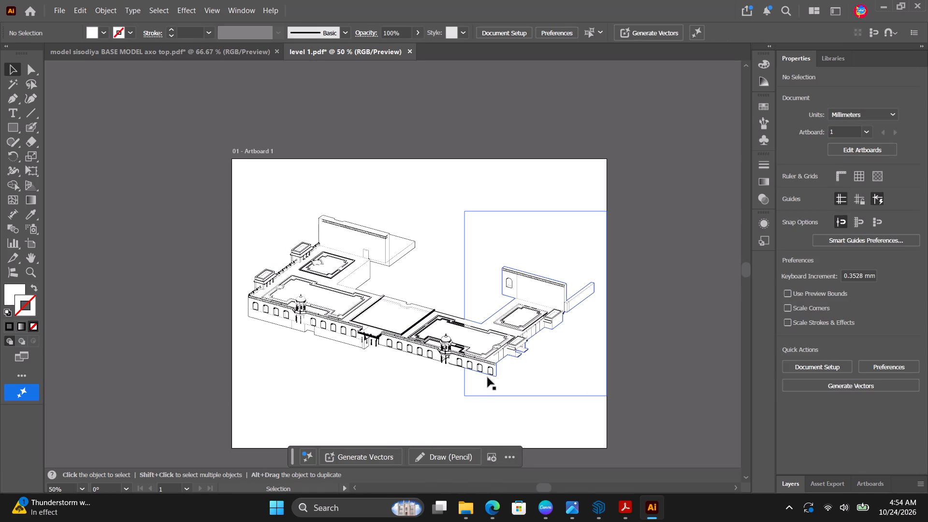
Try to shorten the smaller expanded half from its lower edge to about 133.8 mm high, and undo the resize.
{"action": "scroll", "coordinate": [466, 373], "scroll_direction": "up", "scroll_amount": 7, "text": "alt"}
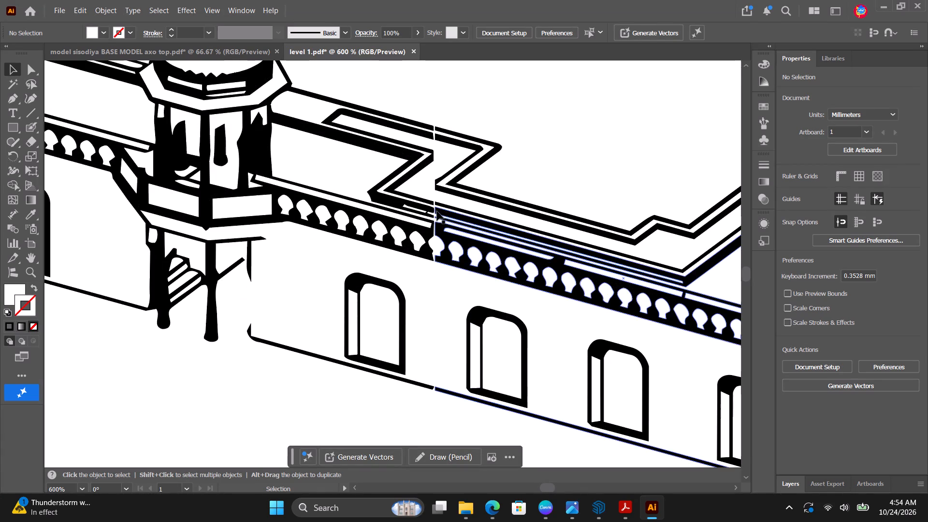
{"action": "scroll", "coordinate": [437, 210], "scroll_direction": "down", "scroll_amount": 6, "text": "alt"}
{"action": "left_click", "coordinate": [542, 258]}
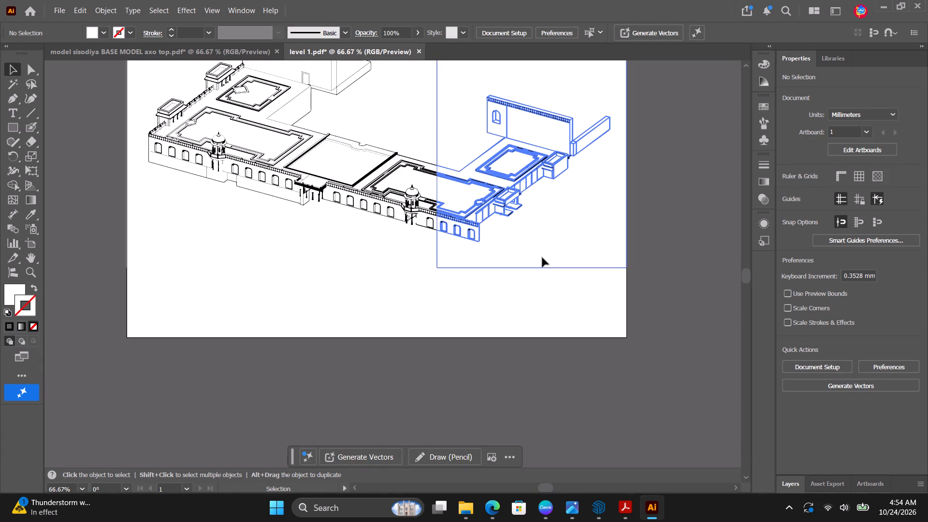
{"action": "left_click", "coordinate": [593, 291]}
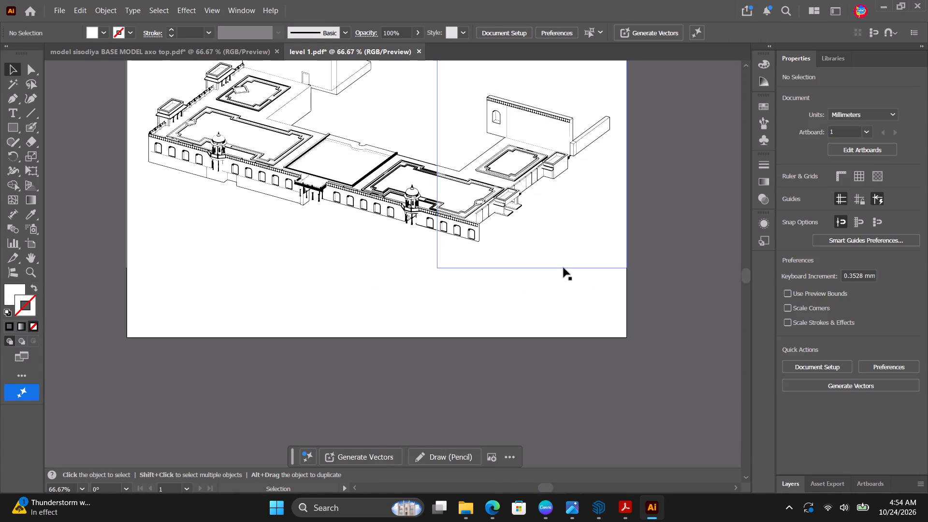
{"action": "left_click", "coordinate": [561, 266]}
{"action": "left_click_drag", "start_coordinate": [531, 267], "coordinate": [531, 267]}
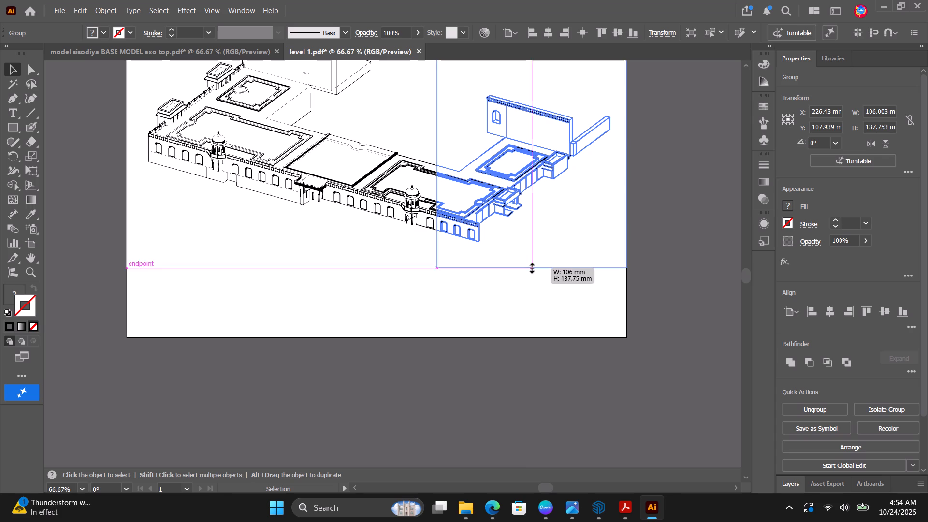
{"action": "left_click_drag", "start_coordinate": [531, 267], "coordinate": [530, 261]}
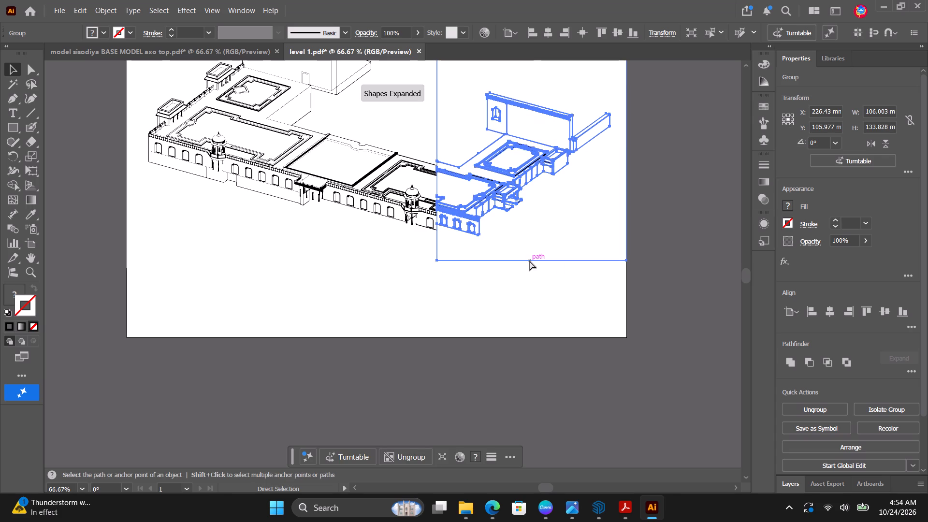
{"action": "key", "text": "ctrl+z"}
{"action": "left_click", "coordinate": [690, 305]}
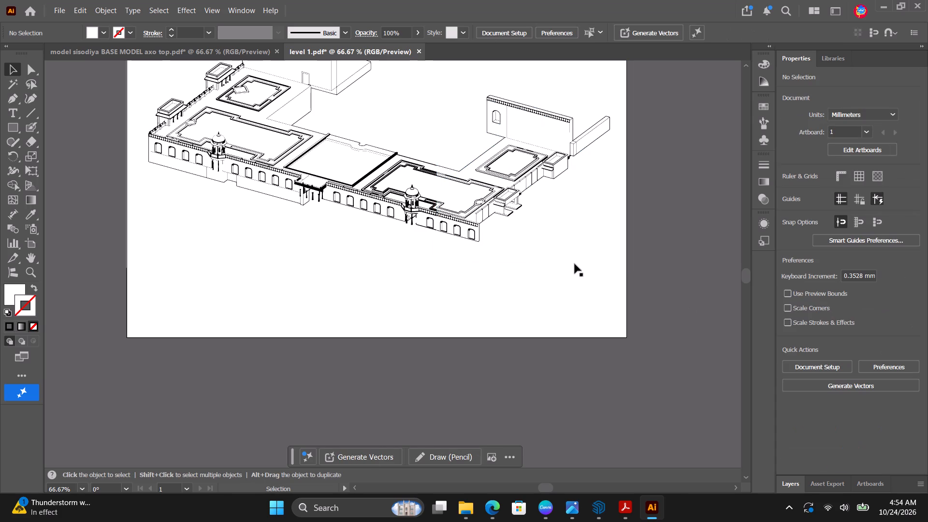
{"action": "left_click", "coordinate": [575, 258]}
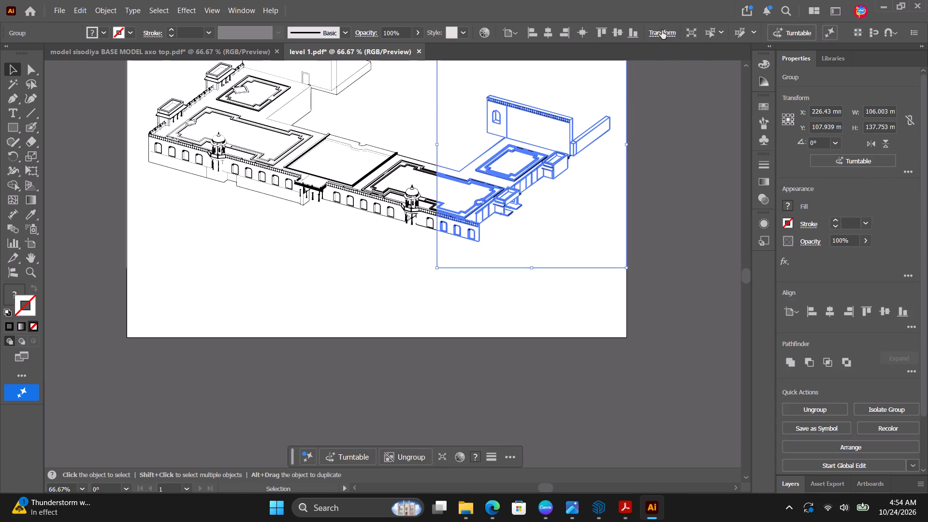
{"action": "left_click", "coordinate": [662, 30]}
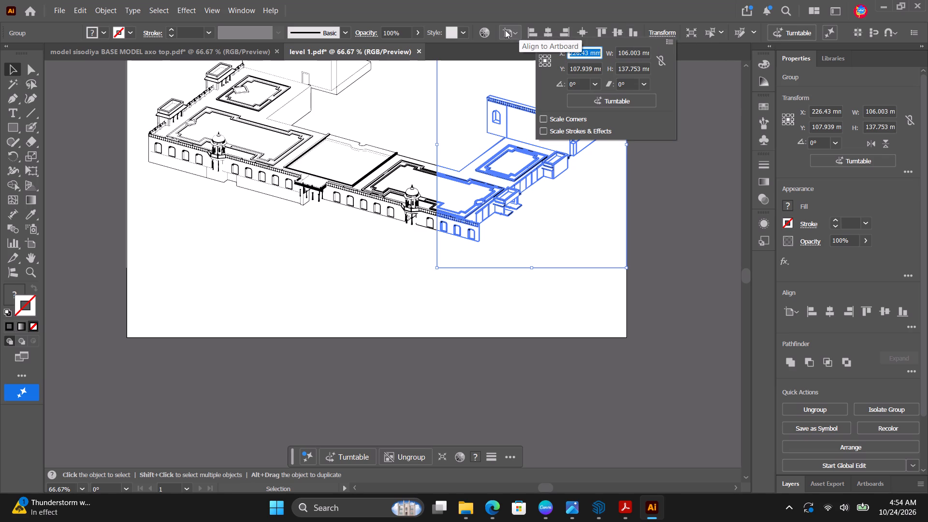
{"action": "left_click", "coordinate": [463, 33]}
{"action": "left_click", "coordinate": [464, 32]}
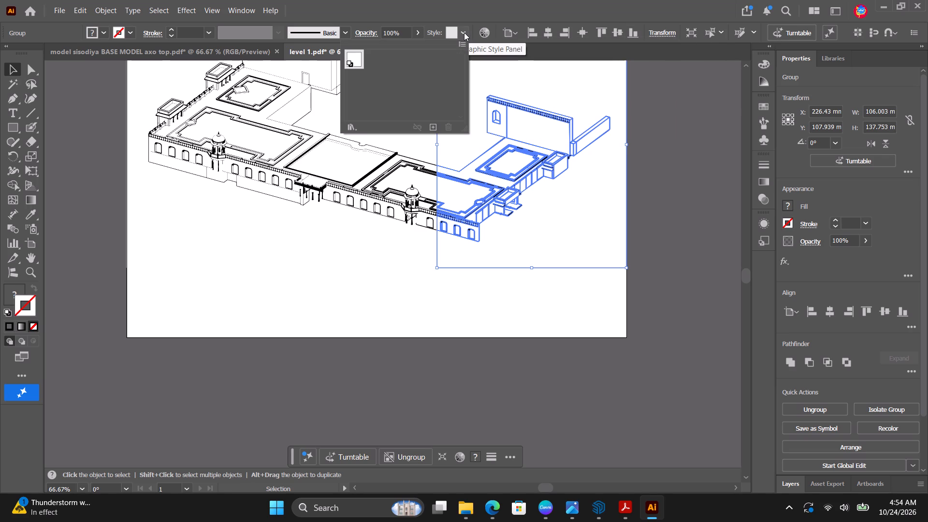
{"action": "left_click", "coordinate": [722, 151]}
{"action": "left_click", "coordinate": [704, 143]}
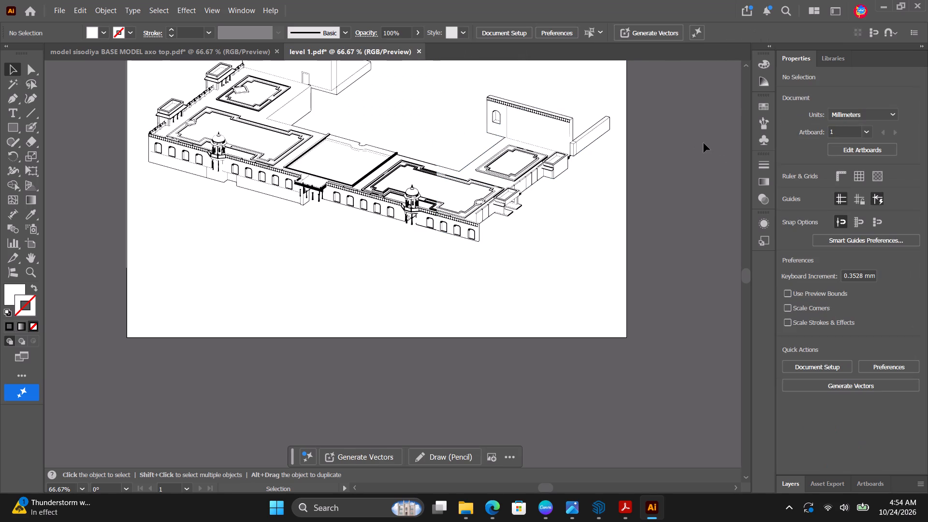
Group the two expanded halves of the level 1 drawing into one object.
{"action": "scroll", "coordinate": [608, 192], "scroll_direction": "up", "scroll_amount": 12}
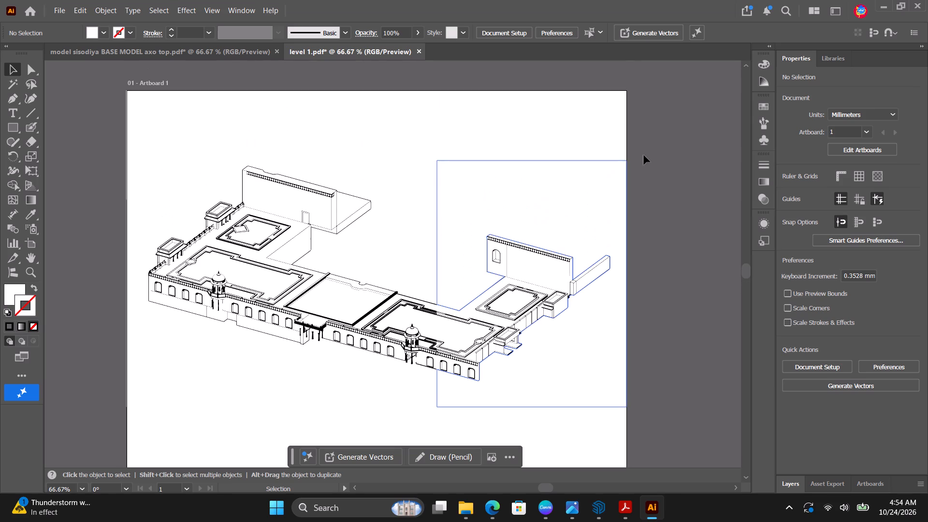
{"action": "left_click_drag", "start_coordinate": [706, 134], "coordinate": [134, 378]}
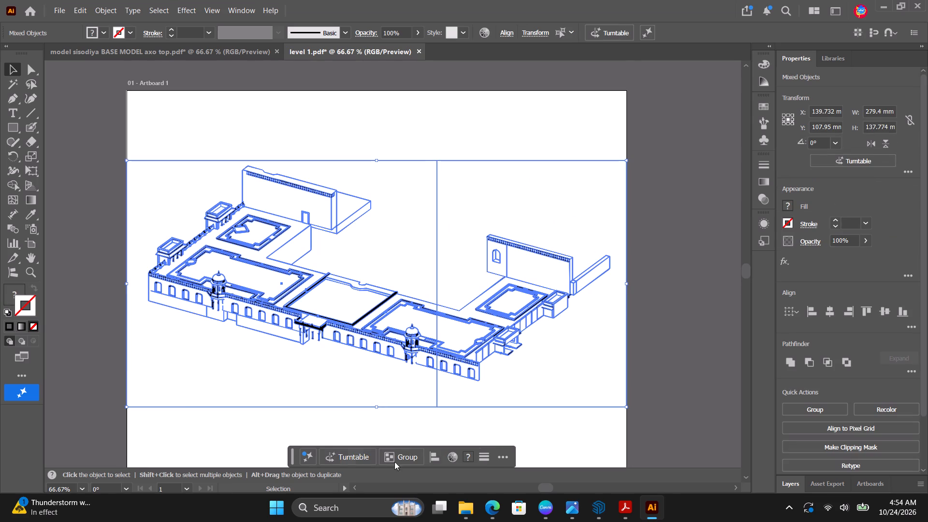
{"action": "left_click", "coordinate": [412, 459]}
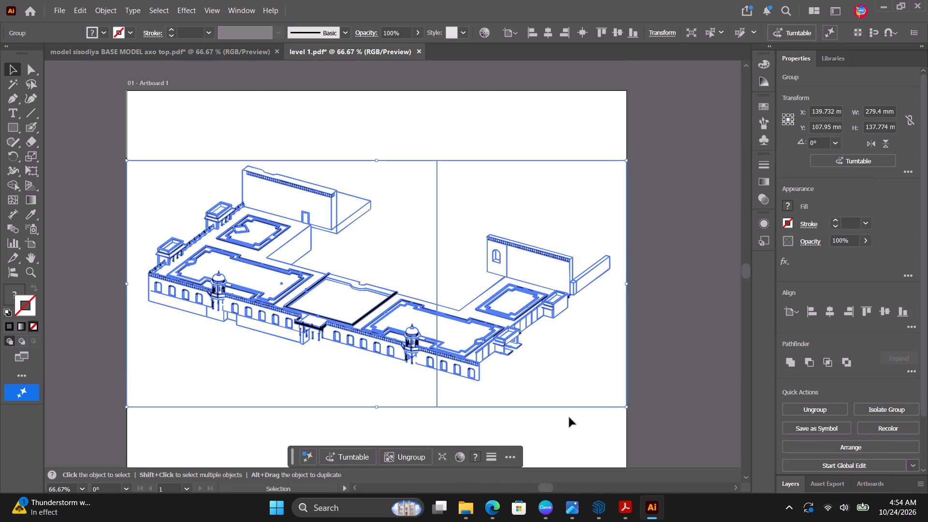
{"action": "left_click", "coordinate": [705, 400]}
Move the grouped level 1 drawing about 9 mm up and 2 mm to the right on the artboard.
{"action": "left_click_drag", "start_coordinate": [498, 375], "coordinate": [501, 346]}
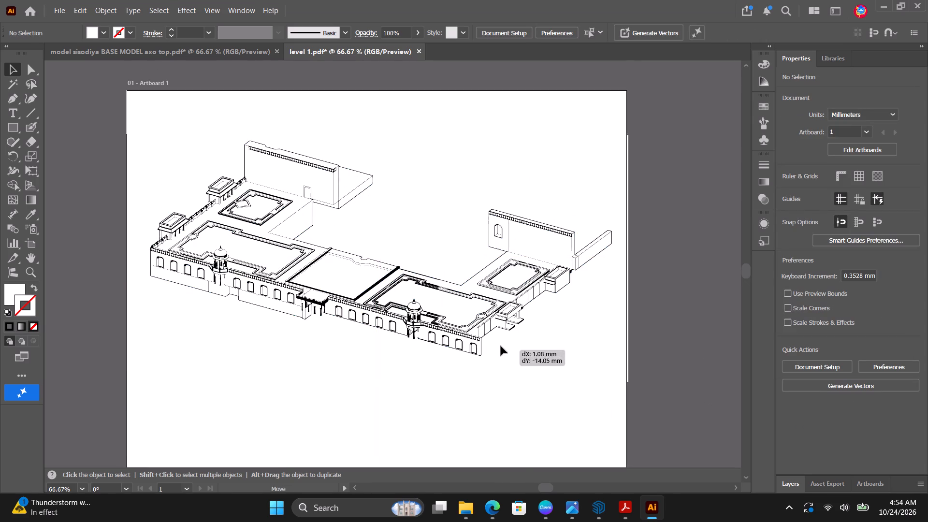
{"action": "left_click_drag", "start_coordinate": [501, 346], "coordinate": [502, 343]}
{"action": "left_click_drag", "start_coordinate": [467, 332], "coordinate": [468, 346]}
{"action": "left_click", "coordinate": [726, 367]}
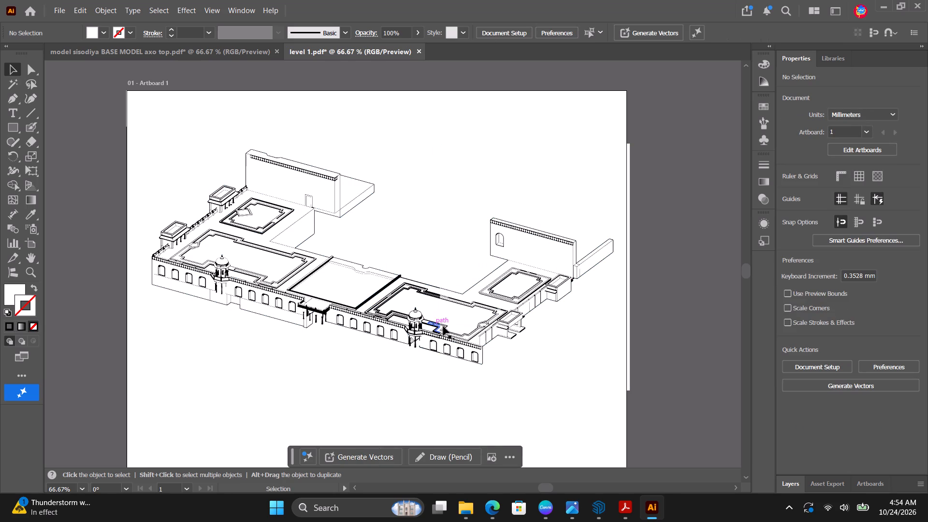
Copy the grouped level 1 drawing and switch to the model sisodiya BASE MODEL axo top document.
{"action": "left_click", "coordinate": [526, 347]}
{"action": "right_click", "coordinate": [526, 347]}
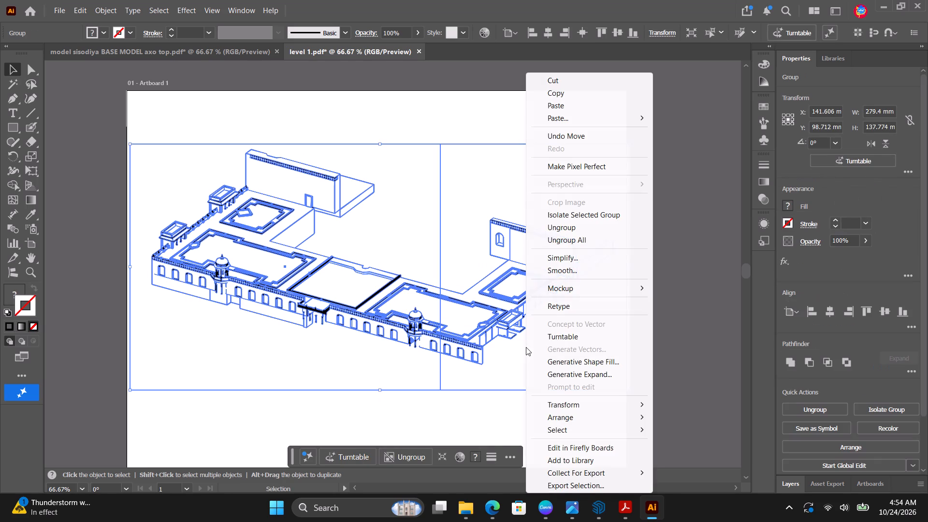
{"action": "left_click", "coordinate": [592, 96]}
{"action": "left_click", "coordinate": [171, 53]}
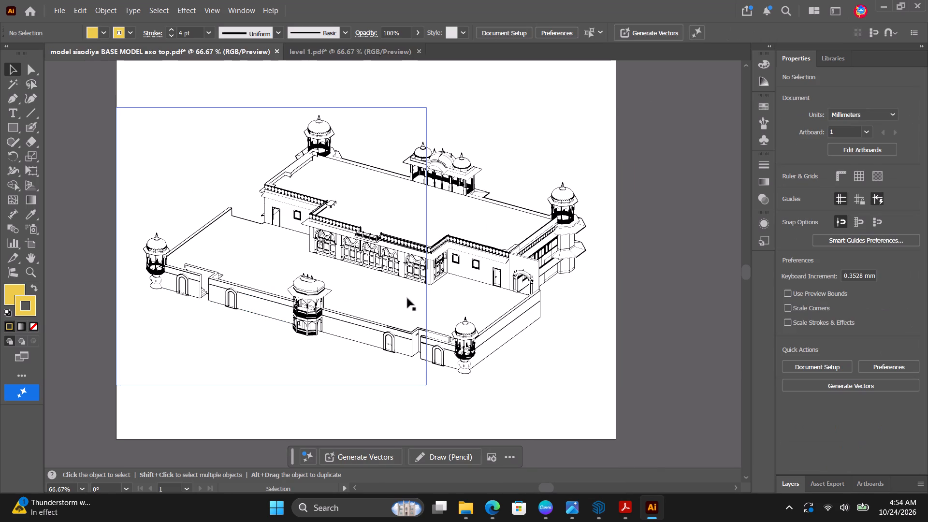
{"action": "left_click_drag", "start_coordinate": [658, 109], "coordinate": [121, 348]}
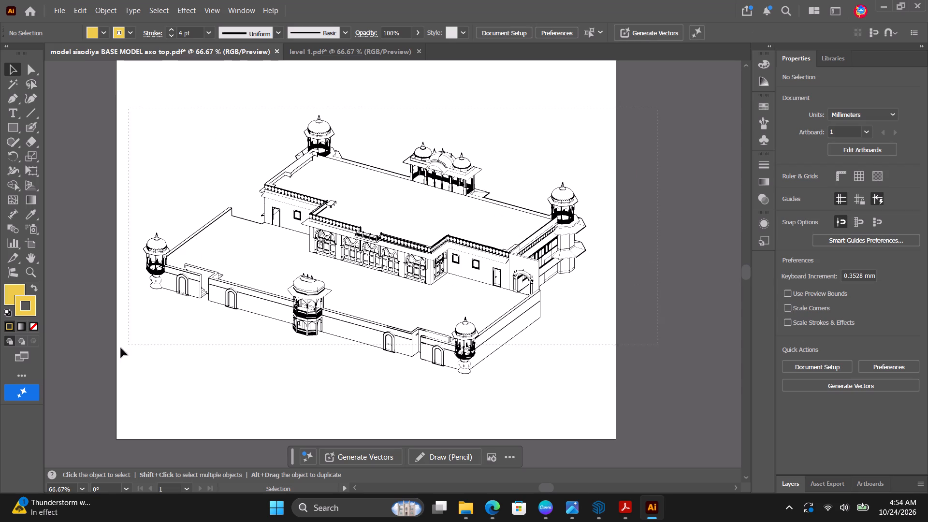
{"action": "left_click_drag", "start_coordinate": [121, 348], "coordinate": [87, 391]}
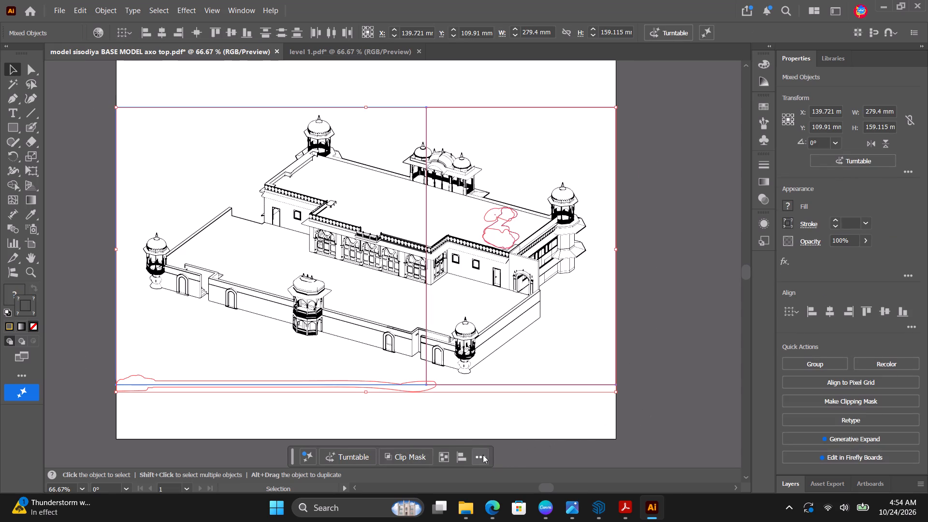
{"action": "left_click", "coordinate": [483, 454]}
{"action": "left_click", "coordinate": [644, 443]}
Group the two image-traced halves of the base model axonometric drawing into one object.
{"action": "left_click", "coordinate": [550, 345]}
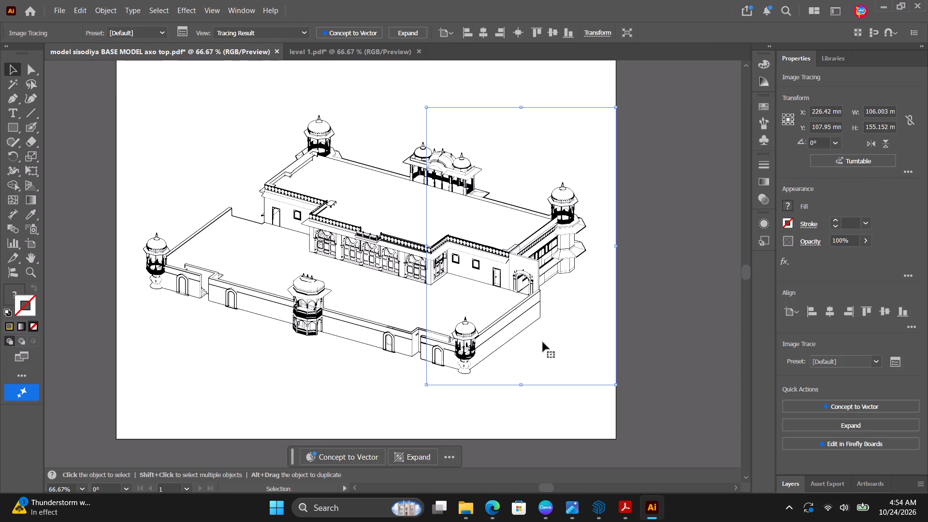
{"action": "left_click", "coordinate": [361, 291], "text": "ctrl"}
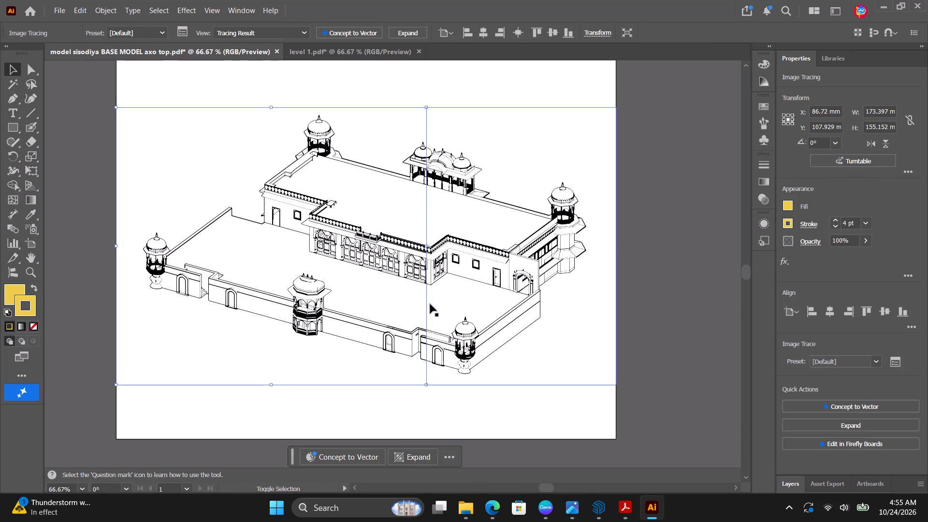
{"action": "left_click", "coordinate": [440, 300], "text": "shift"}
{"action": "right_click", "coordinate": [440, 299]}
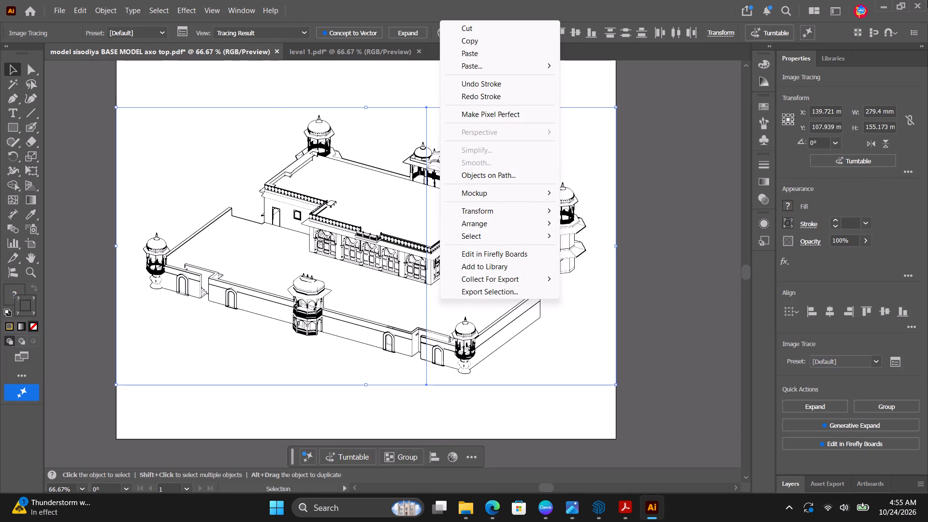
{"action": "left_click", "coordinate": [399, 455]}
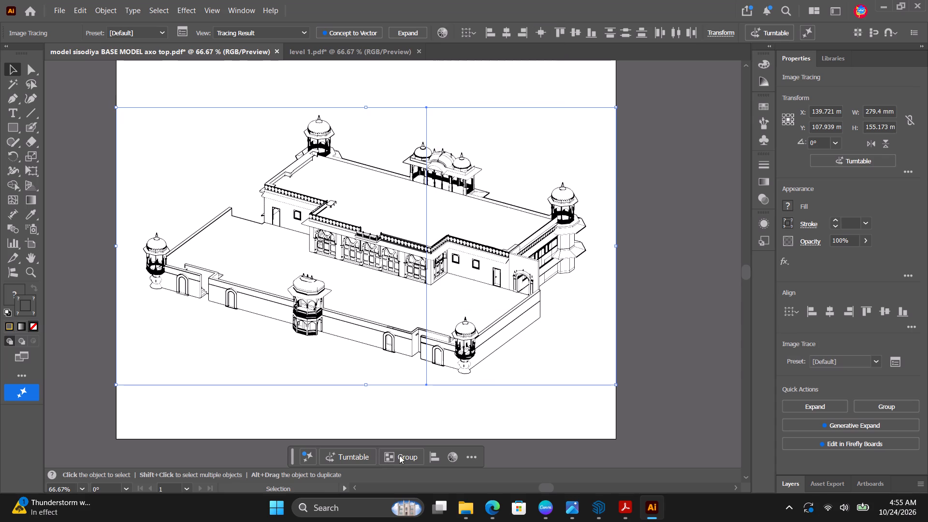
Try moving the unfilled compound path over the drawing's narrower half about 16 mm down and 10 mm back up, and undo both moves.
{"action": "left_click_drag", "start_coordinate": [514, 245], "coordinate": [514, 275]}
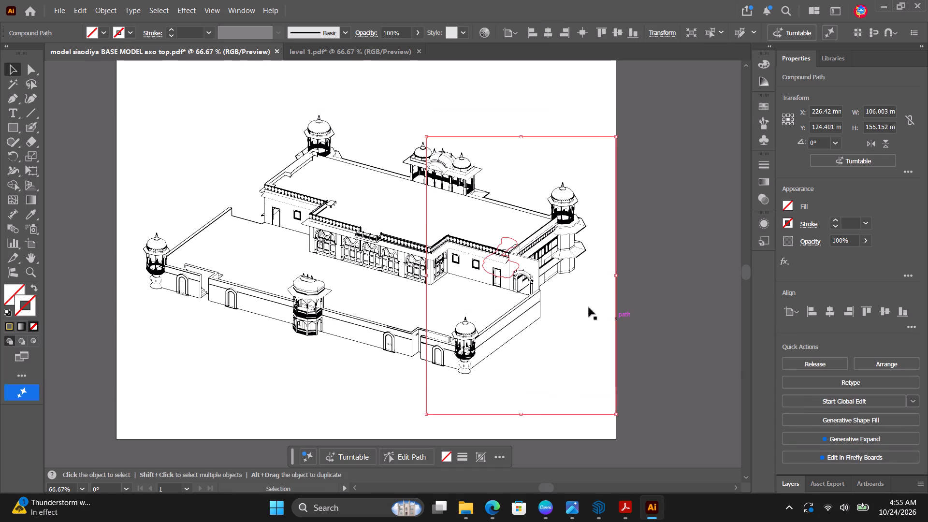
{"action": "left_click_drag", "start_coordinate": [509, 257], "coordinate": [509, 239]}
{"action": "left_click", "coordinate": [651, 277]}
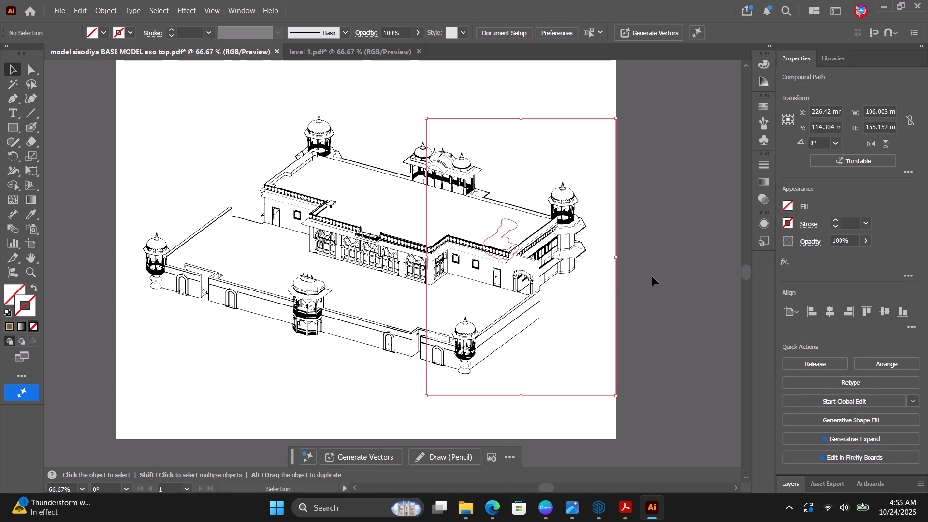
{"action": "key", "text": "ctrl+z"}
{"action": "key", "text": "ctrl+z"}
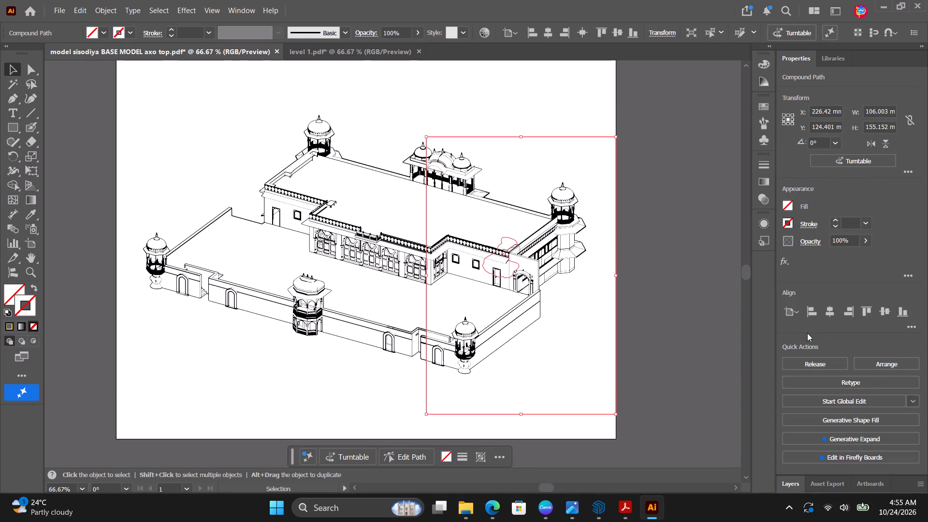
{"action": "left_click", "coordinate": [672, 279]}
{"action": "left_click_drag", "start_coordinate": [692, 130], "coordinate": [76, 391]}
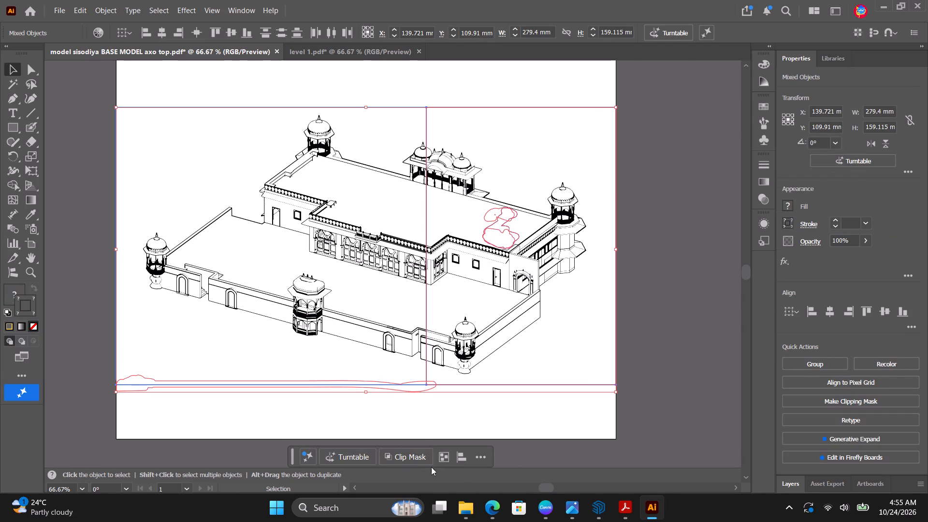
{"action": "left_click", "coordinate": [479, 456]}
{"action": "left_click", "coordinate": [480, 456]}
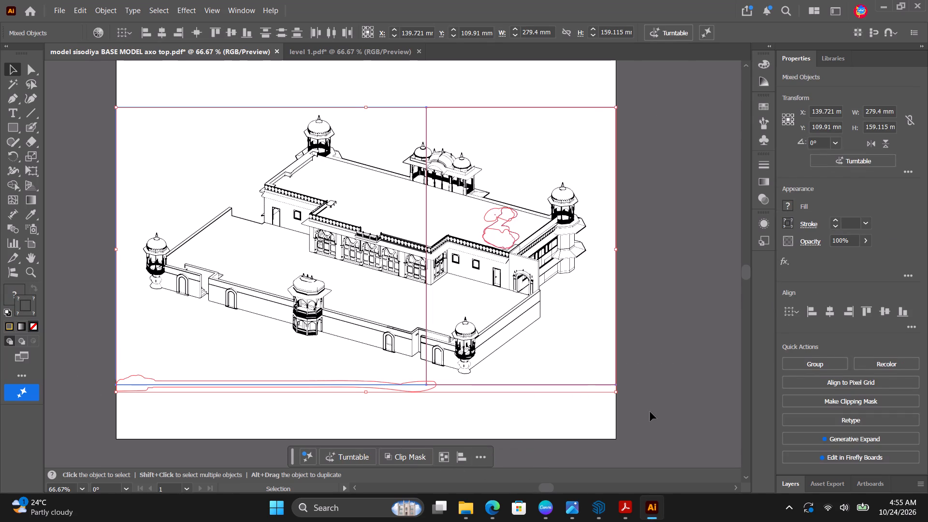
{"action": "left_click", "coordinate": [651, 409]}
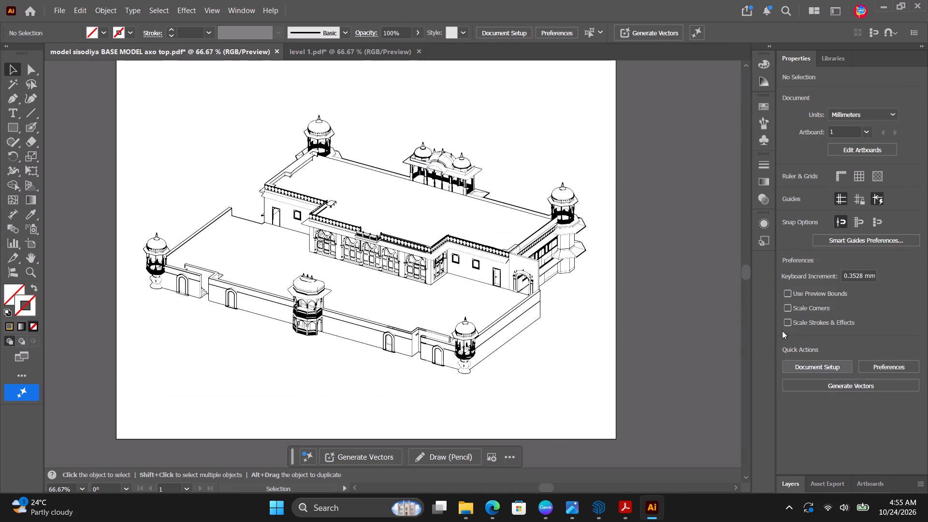
Display the document's layers and move the grouped base model drawing about 23 mm right and 21 mm down.
{"action": "scroll", "coordinate": [868, 351], "scroll_direction": "down", "scroll_amount": 2}
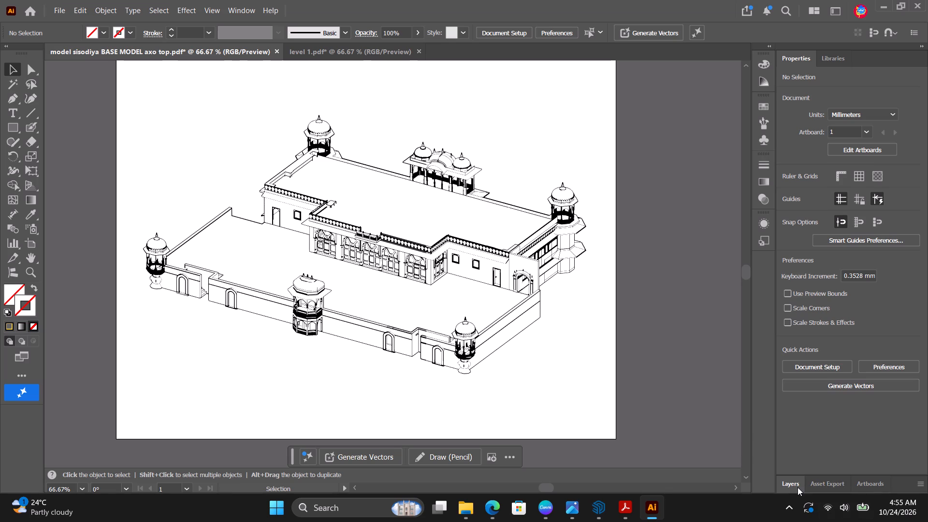
{"action": "left_click", "coordinate": [795, 487]}
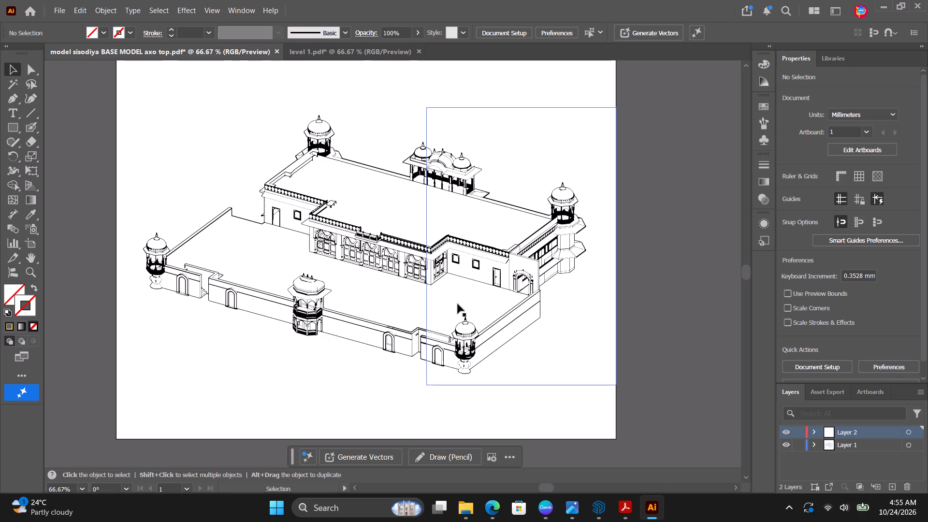
{"action": "left_click_drag", "start_coordinate": [421, 328], "coordinate": [421, 282]}
{"action": "left_click_drag", "start_coordinate": [409, 295], "coordinate": [449, 378]}
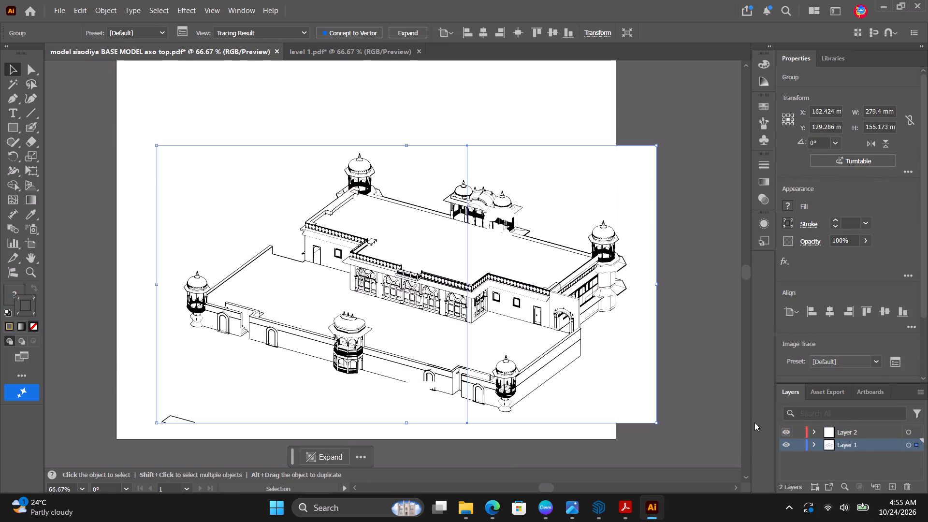
Hide Layer 2.
{"action": "left_click", "coordinate": [784, 435]}
Move the grouped base model drawing about 26 mm left and 33 mm up.
{"action": "left_click_drag", "start_coordinate": [371, 339], "coordinate": [356, 291]}
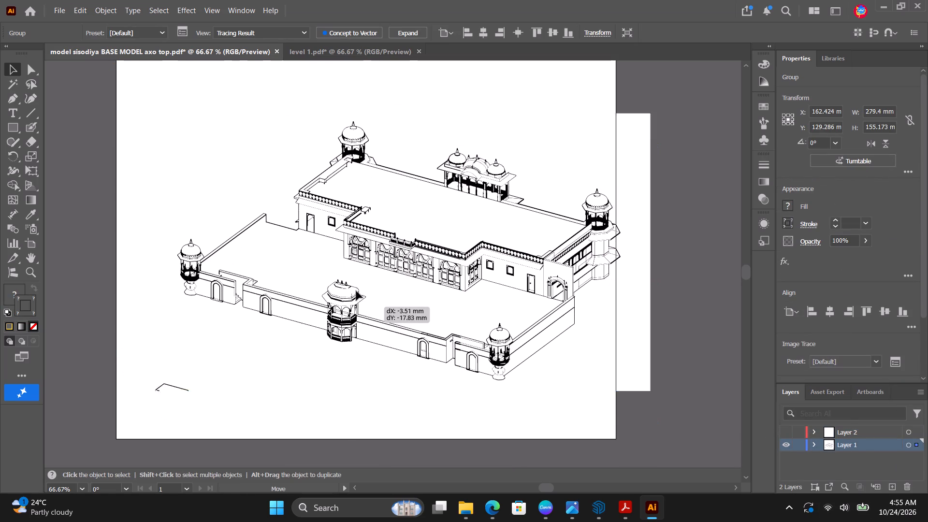
{"action": "left_click_drag", "start_coordinate": [356, 291], "coordinate": [325, 281]}
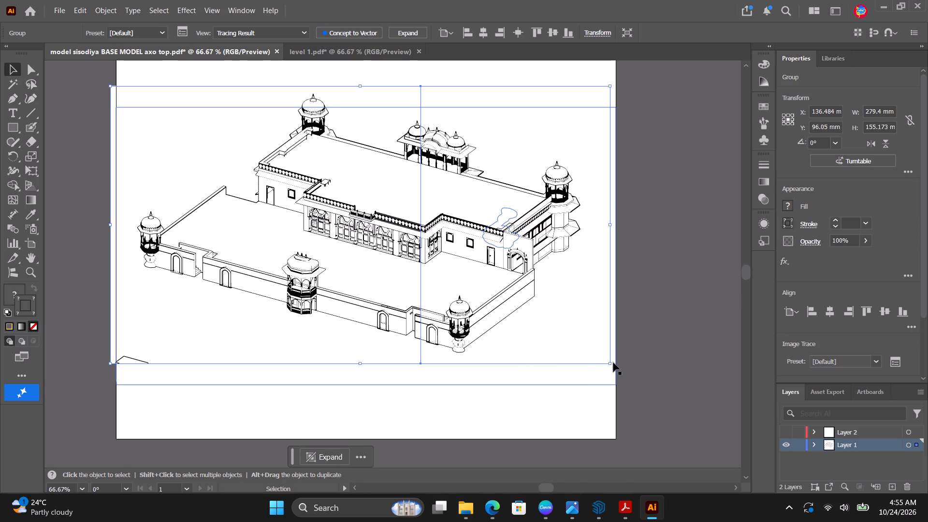
Scale the grouped base model drawing down to about 161.6 by 73.3 mm in the artboard's upper left area.
{"action": "left_click_drag", "start_coordinate": [609, 362], "coordinate": [538, 307]}
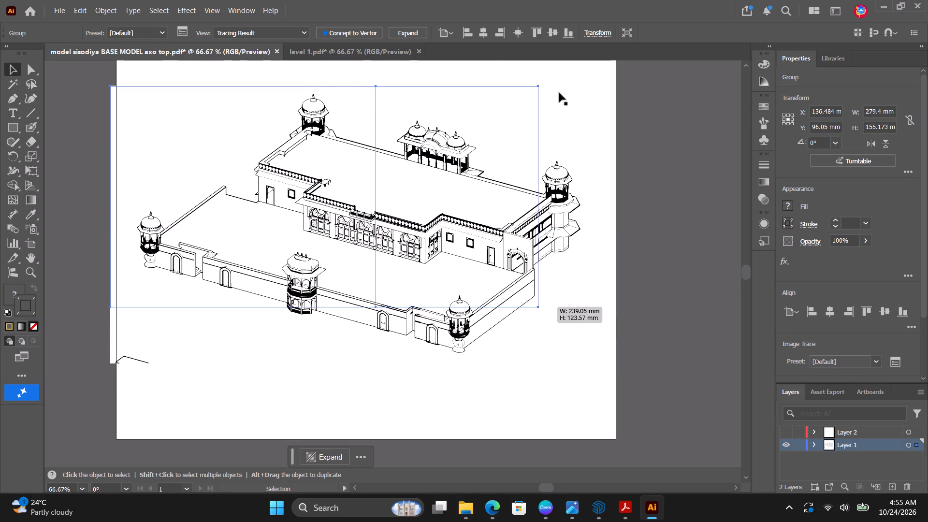
{"action": "left_click_drag", "start_coordinate": [467, 199], "coordinate": [509, 202]}
{"action": "scroll", "coordinate": [517, 258], "scroll_direction": "up", "scroll_amount": 3}
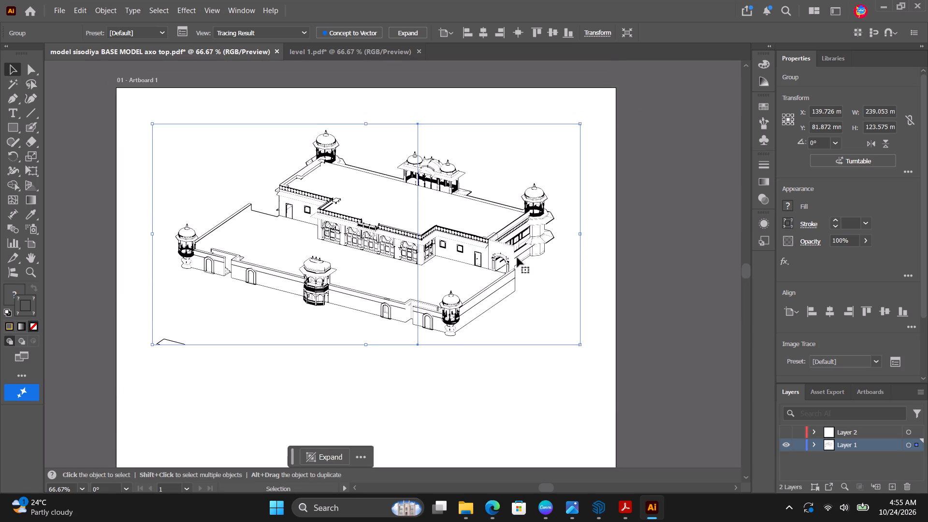
{"action": "scroll", "coordinate": [517, 258], "scroll_direction": "up", "scroll_amount": 1}
{"action": "left_click_drag", "start_coordinate": [580, 354], "coordinate": [577, 351]}
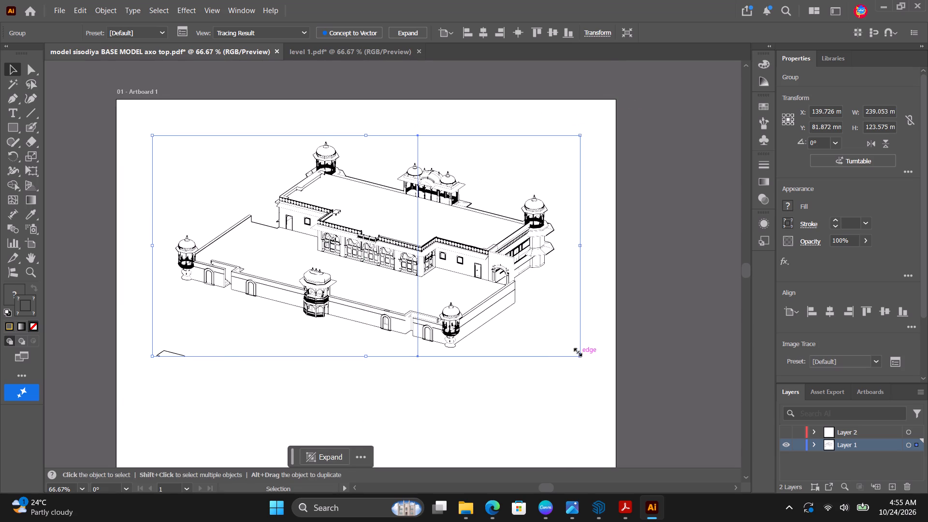
{"action": "left_click_drag", "start_coordinate": [577, 351], "coordinate": [441, 266]}
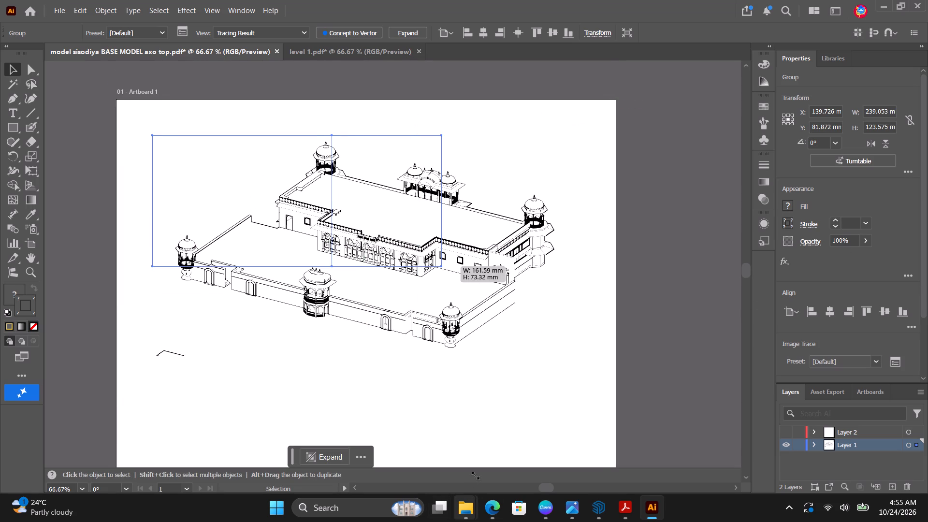
Delete the large leftover unfilled and white-filled compound paths spanning the artboard's width on Layer 1.
{"action": "left_click", "coordinate": [212, 307]}
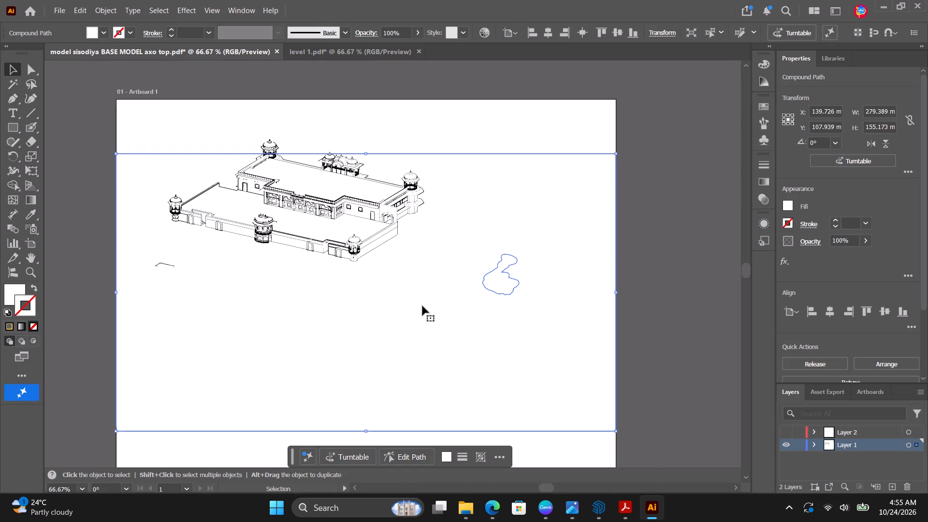
{"action": "left_click", "coordinate": [513, 284]}
{"action": "left_click", "coordinate": [518, 278]}
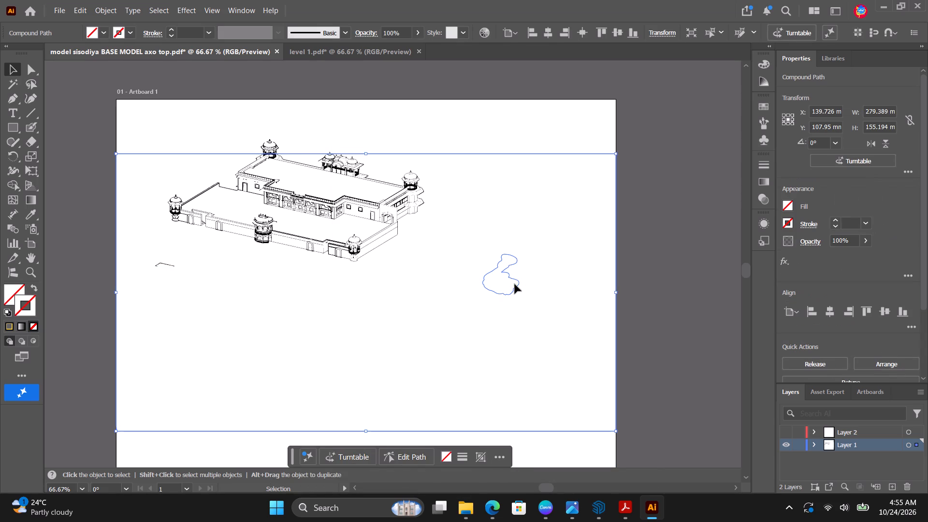
{"action": "key", "text": "Delete"}
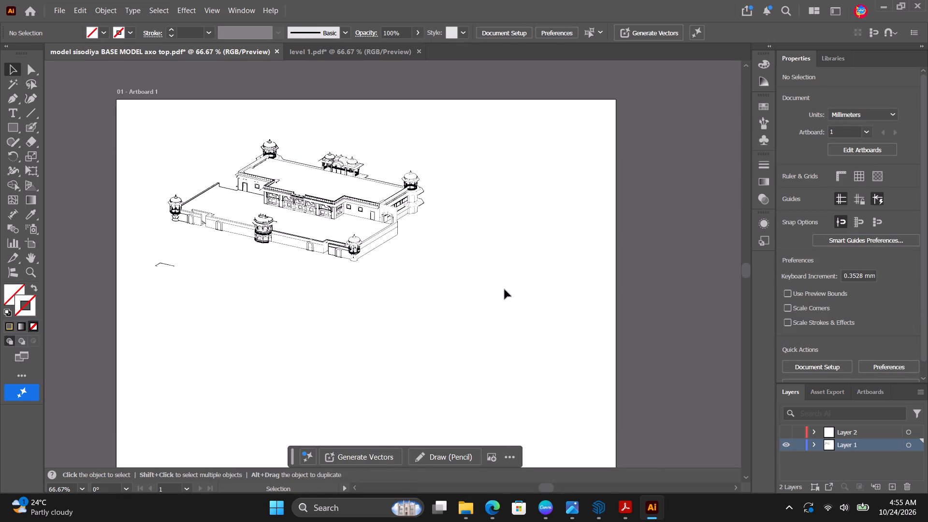
{"action": "left_click", "coordinate": [493, 290]}
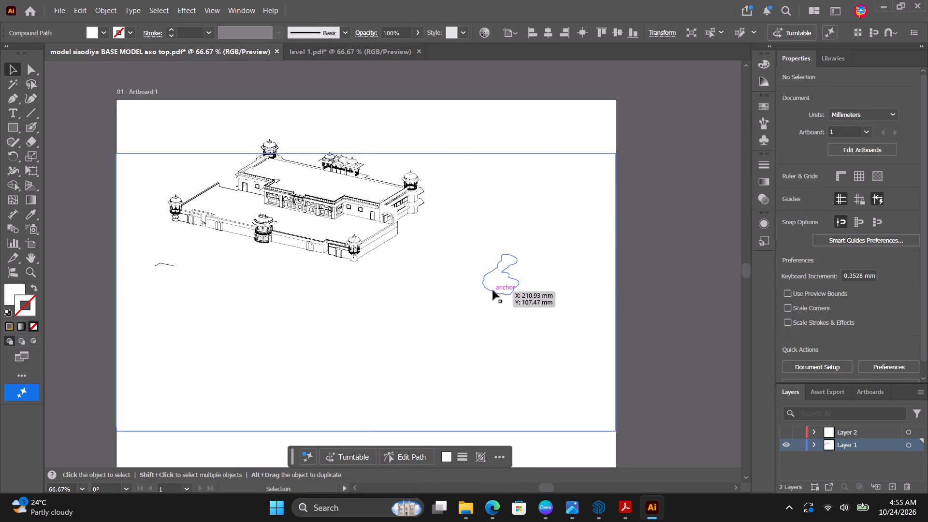
{"action": "key", "text": "Delete"}
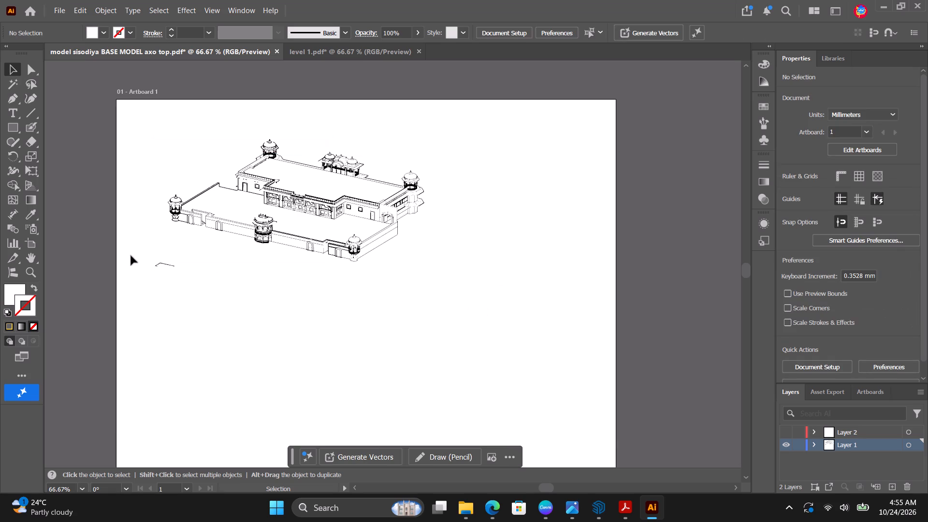
Expand the grouped base model image tracing into editable vector paths.
{"action": "scroll", "coordinate": [131, 256], "scroll_direction": "up", "scroll_amount": 6, "text": "alt"}
{"action": "left_click", "coordinate": [335, 315]}
{"action": "left_click", "coordinate": [335, 315]}
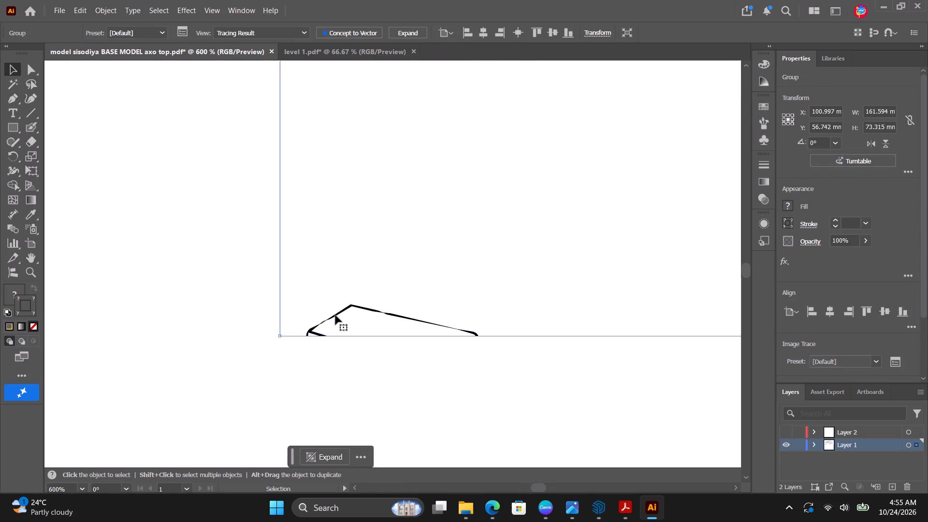
{"action": "left_click", "coordinate": [336, 316]}
{"action": "left_click", "coordinate": [328, 451]}
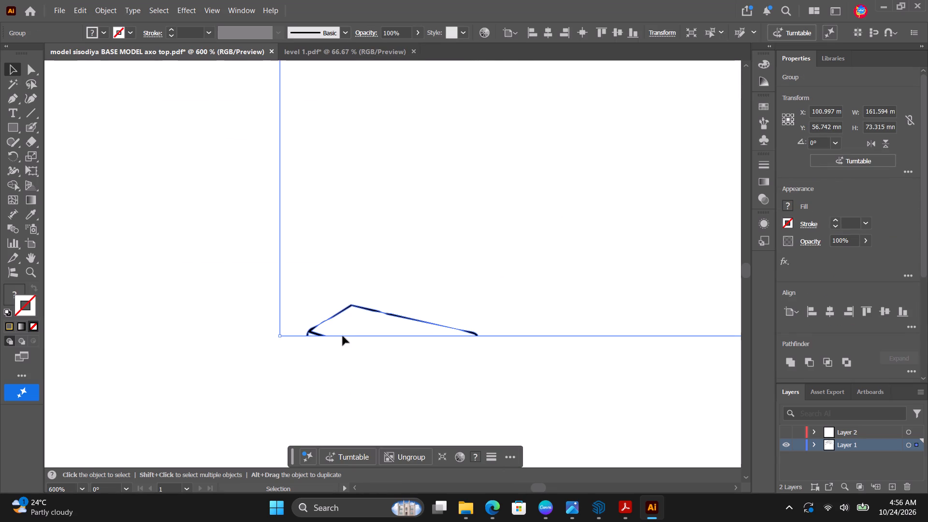
Ungroup the expanded base model drawing into its separate traced halves.
{"action": "left_click", "coordinate": [329, 317]}
{"action": "left_click", "coordinate": [226, 346]}
{"action": "left_click", "coordinate": [321, 323]}
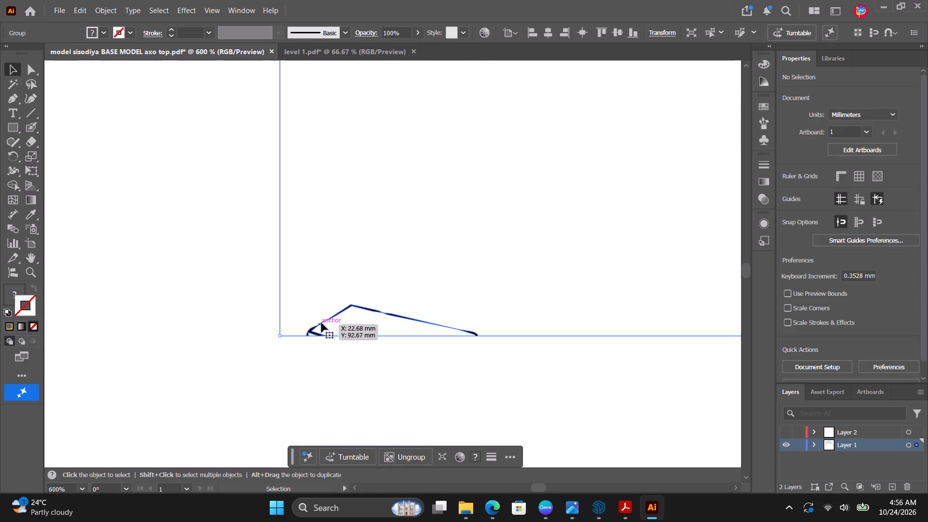
{"action": "scroll", "coordinate": [266, 315], "scroll_direction": "down", "scroll_amount": 5, "text": "alt"}
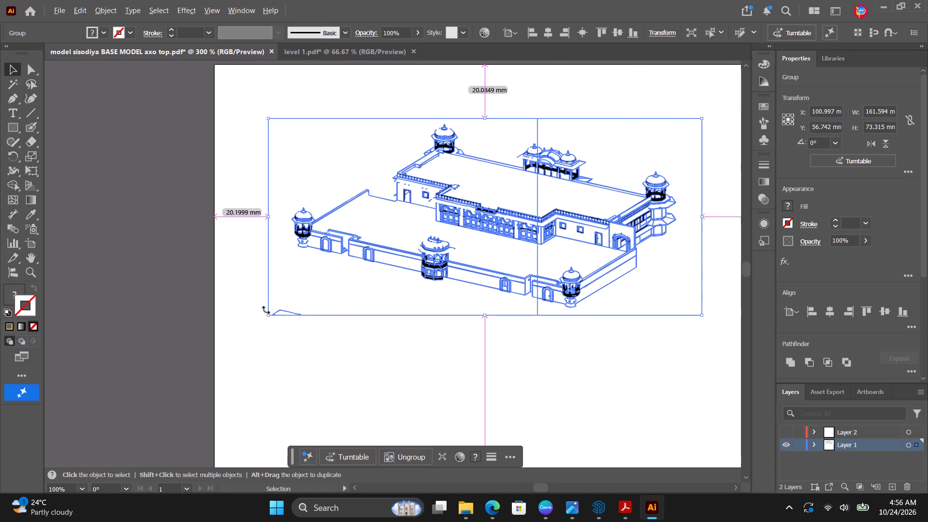
{"action": "scroll", "coordinate": [266, 310], "scroll_direction": "up", "scroll_amount": 3, "text": "alt"}
{"action": "left_click", "coordinate": [420, 456]}
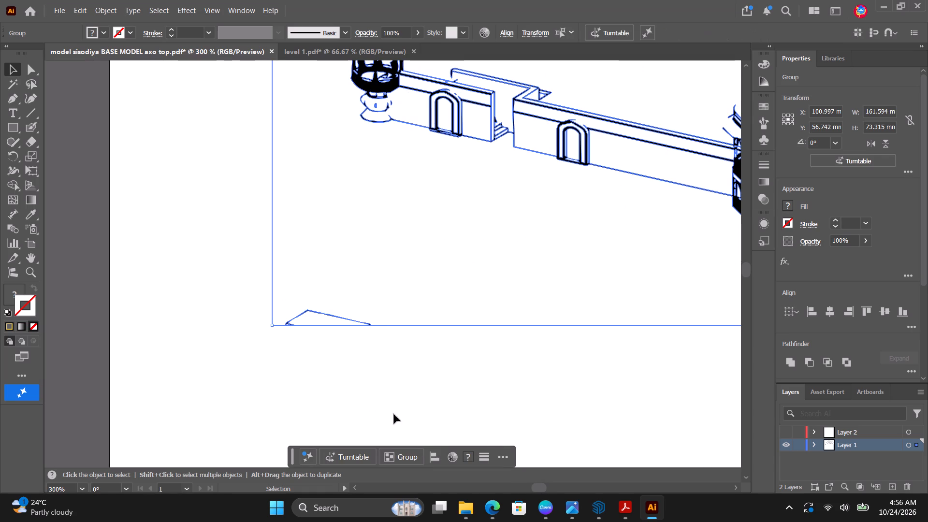
Ungroup the wider left half of the base model drawing into individual paths and clear the selection.
{"action": "left_click", "coordinate": [334, 359]}
{"action": "left_click", "coordinate": [316, 318]}
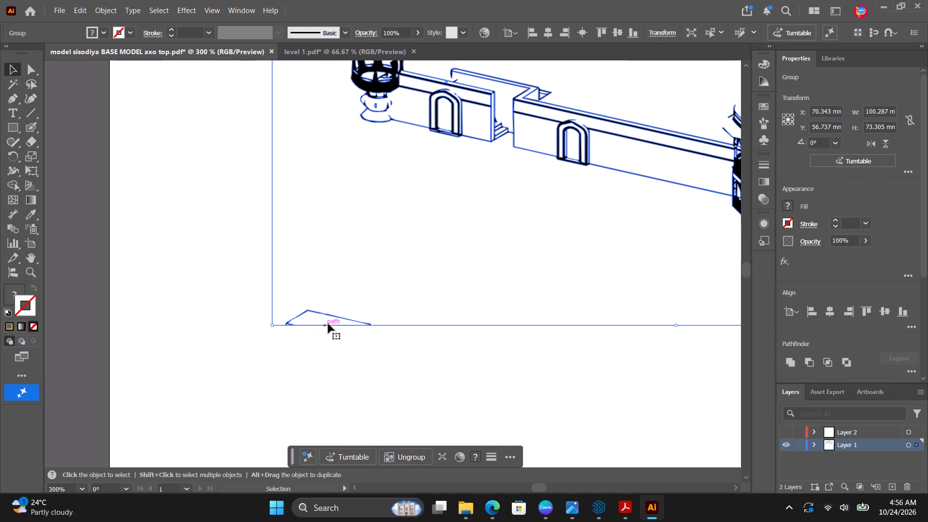
{"action": "left_click", "coordinate": [343, 317]}
{"action": "left_click", "coordinate": [403, 458]}
{"action": "left_click", "coordinate": [428, 422]}
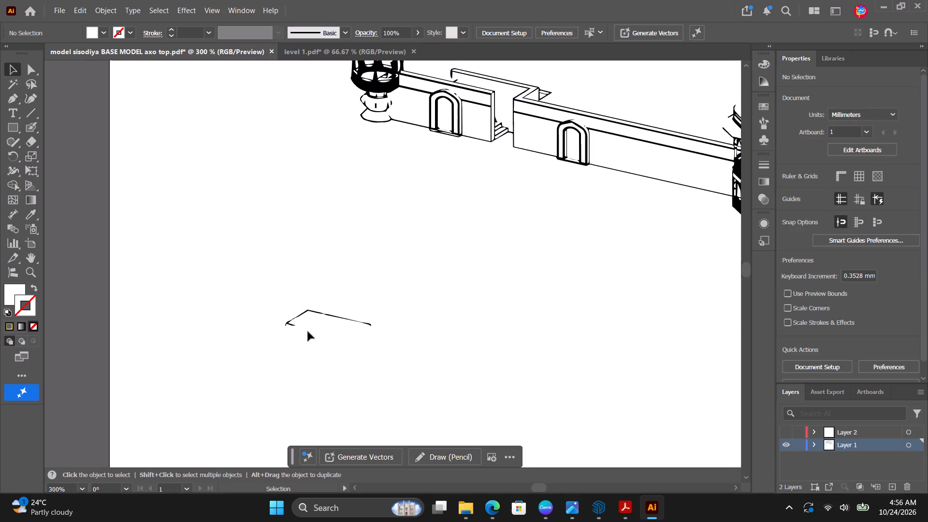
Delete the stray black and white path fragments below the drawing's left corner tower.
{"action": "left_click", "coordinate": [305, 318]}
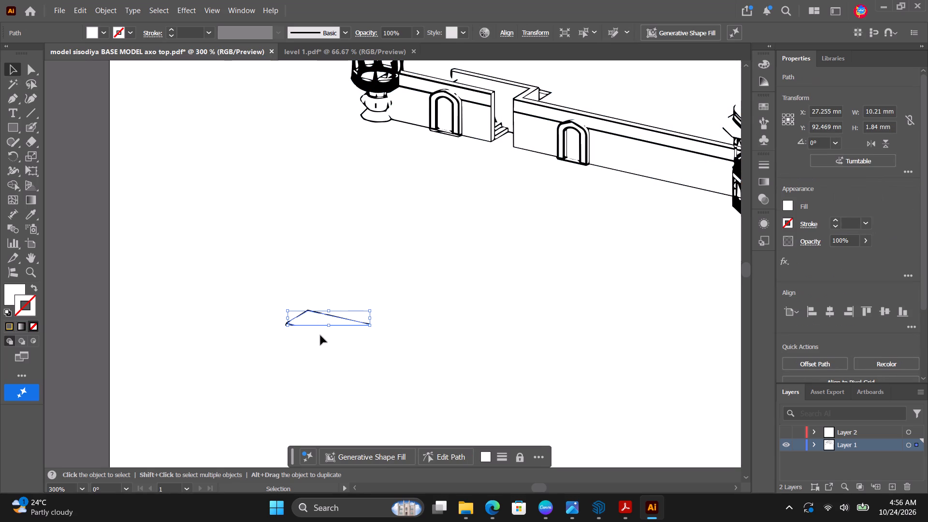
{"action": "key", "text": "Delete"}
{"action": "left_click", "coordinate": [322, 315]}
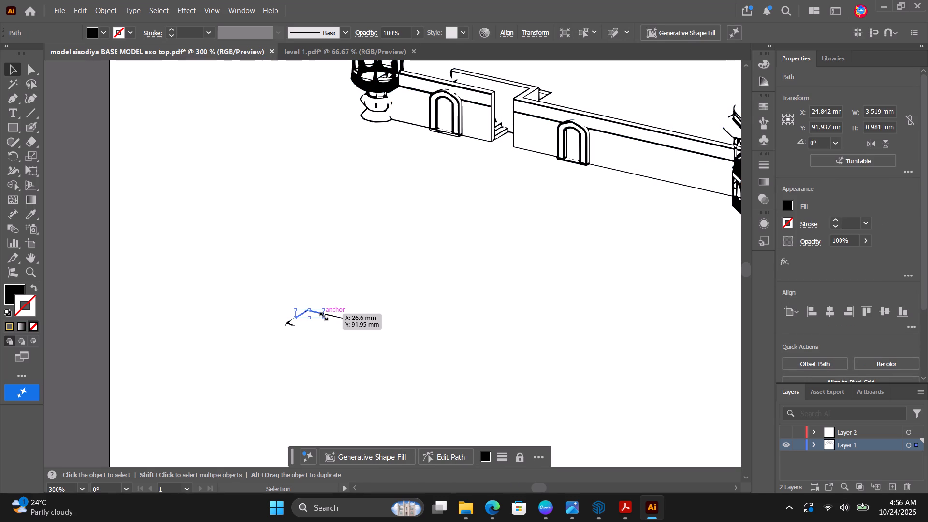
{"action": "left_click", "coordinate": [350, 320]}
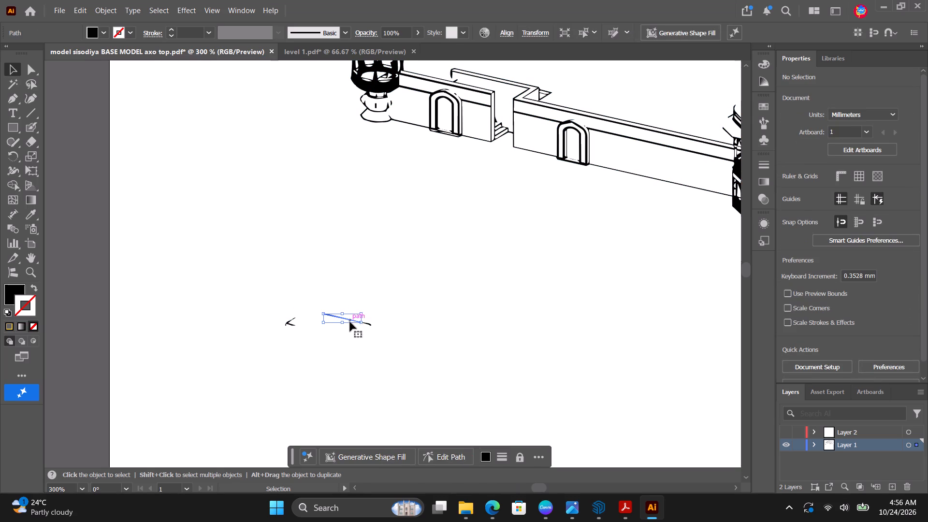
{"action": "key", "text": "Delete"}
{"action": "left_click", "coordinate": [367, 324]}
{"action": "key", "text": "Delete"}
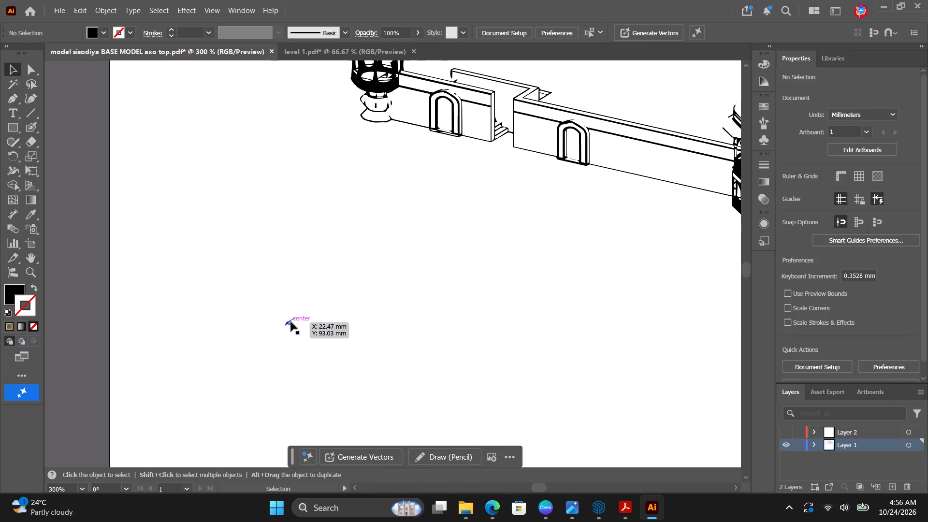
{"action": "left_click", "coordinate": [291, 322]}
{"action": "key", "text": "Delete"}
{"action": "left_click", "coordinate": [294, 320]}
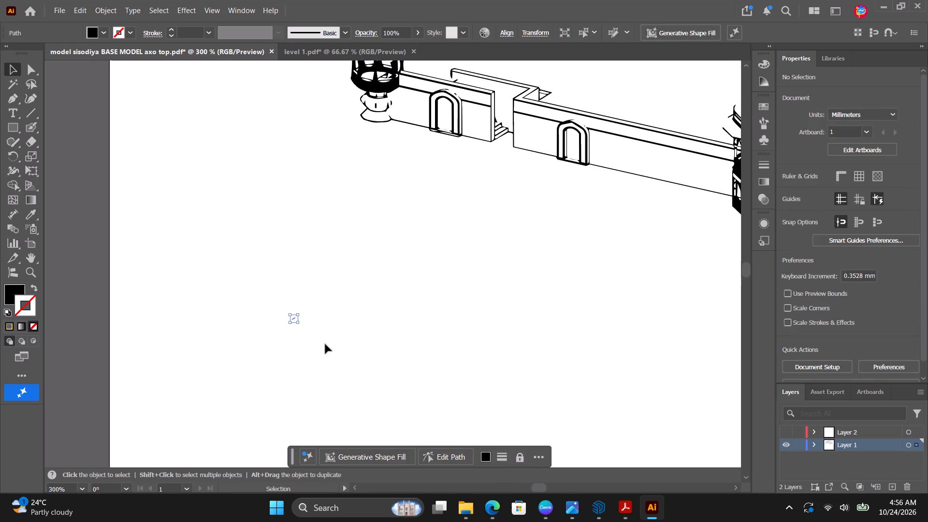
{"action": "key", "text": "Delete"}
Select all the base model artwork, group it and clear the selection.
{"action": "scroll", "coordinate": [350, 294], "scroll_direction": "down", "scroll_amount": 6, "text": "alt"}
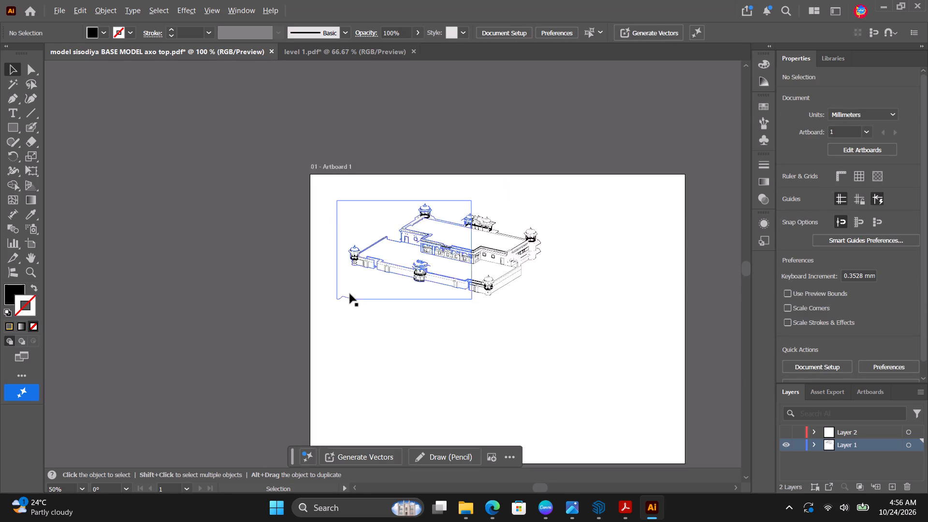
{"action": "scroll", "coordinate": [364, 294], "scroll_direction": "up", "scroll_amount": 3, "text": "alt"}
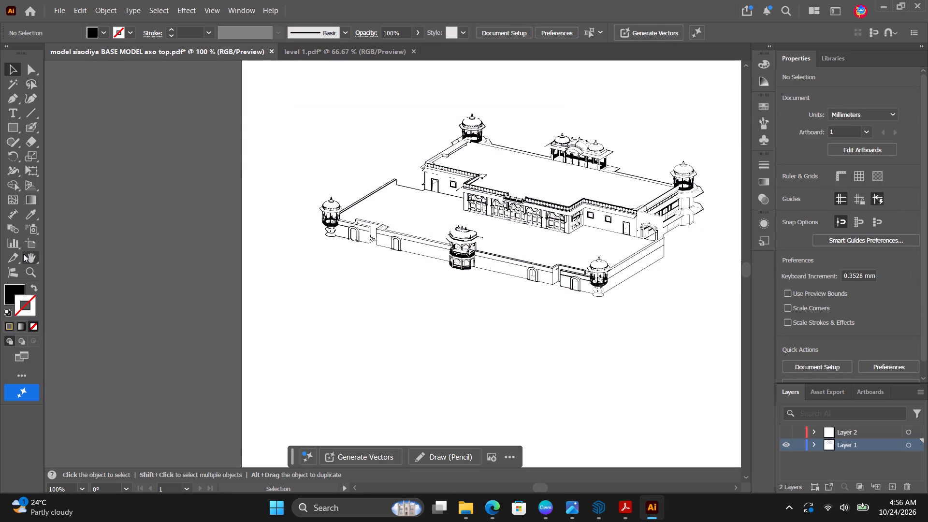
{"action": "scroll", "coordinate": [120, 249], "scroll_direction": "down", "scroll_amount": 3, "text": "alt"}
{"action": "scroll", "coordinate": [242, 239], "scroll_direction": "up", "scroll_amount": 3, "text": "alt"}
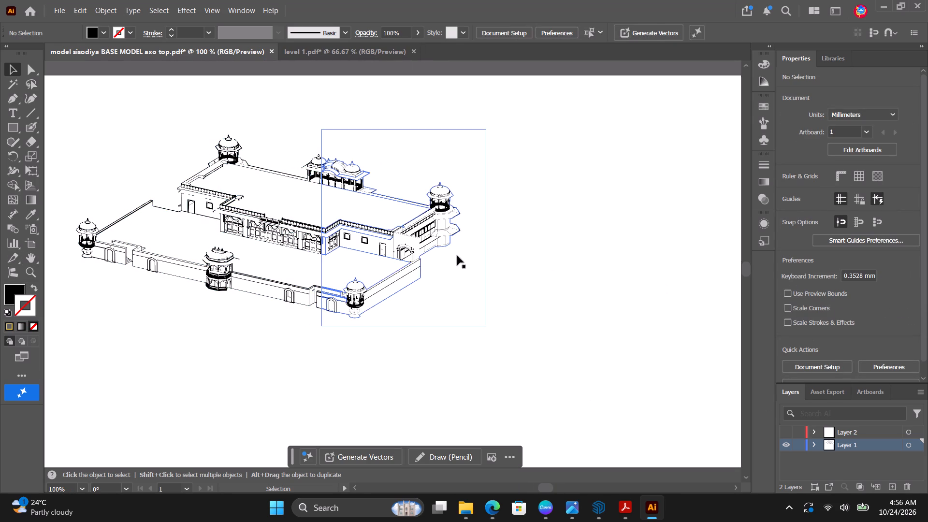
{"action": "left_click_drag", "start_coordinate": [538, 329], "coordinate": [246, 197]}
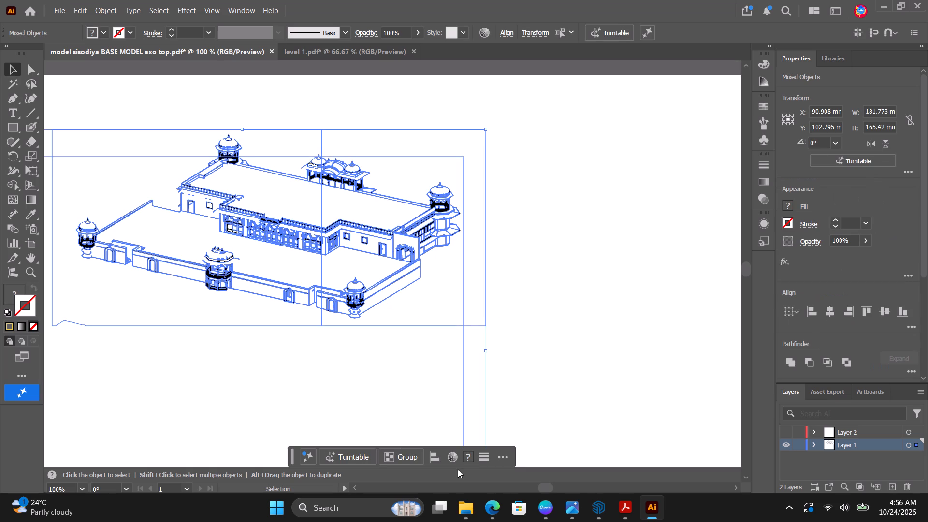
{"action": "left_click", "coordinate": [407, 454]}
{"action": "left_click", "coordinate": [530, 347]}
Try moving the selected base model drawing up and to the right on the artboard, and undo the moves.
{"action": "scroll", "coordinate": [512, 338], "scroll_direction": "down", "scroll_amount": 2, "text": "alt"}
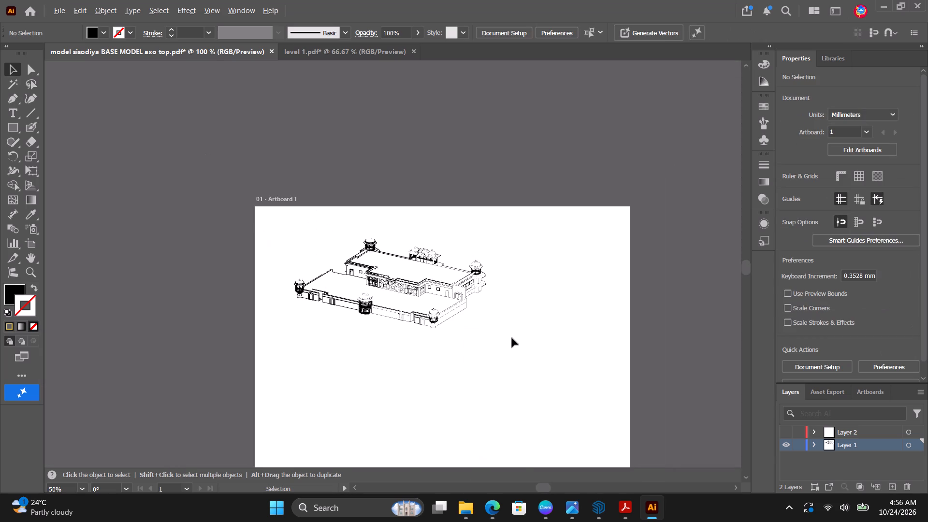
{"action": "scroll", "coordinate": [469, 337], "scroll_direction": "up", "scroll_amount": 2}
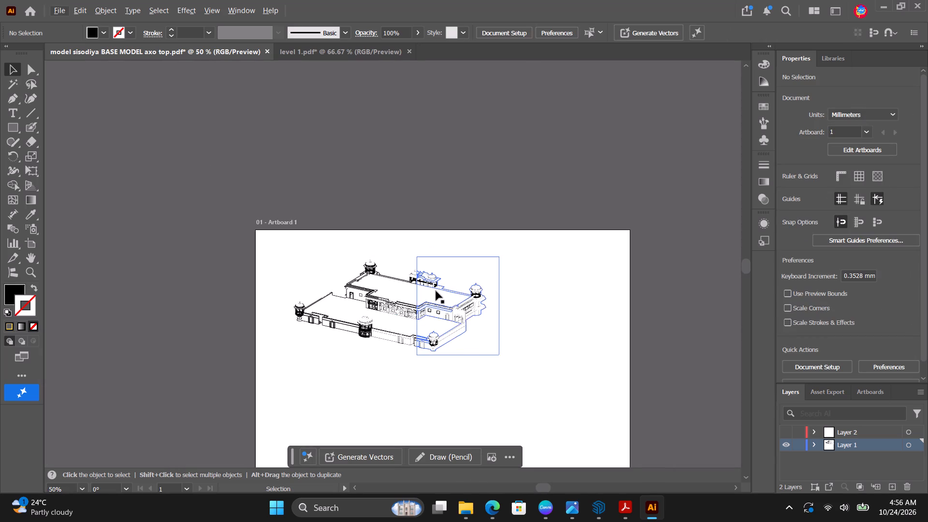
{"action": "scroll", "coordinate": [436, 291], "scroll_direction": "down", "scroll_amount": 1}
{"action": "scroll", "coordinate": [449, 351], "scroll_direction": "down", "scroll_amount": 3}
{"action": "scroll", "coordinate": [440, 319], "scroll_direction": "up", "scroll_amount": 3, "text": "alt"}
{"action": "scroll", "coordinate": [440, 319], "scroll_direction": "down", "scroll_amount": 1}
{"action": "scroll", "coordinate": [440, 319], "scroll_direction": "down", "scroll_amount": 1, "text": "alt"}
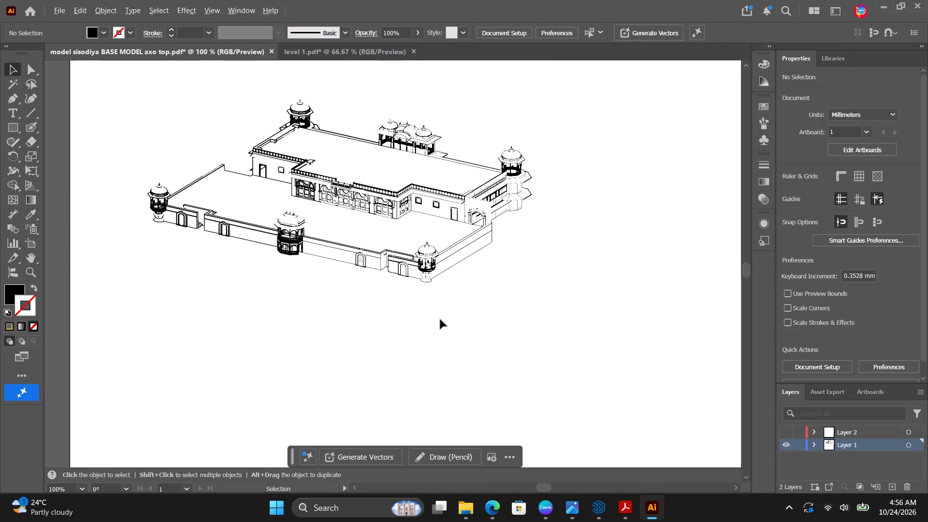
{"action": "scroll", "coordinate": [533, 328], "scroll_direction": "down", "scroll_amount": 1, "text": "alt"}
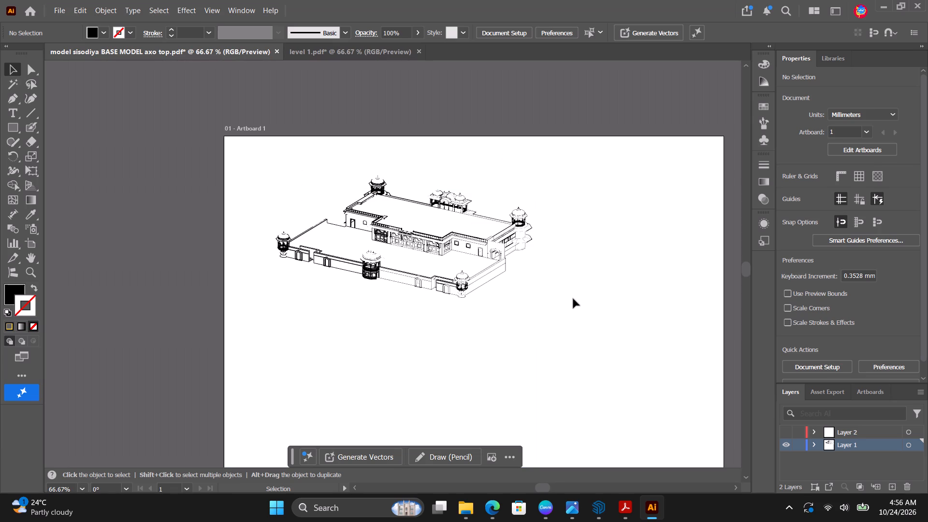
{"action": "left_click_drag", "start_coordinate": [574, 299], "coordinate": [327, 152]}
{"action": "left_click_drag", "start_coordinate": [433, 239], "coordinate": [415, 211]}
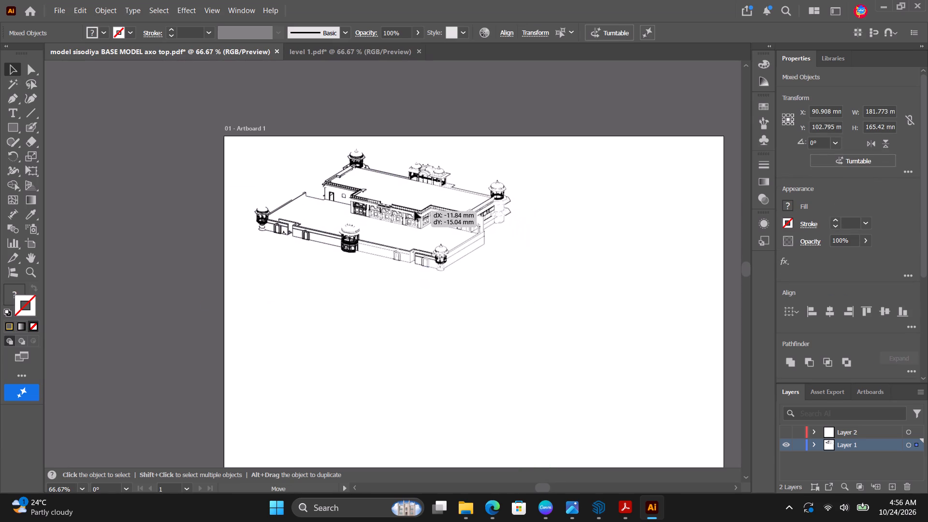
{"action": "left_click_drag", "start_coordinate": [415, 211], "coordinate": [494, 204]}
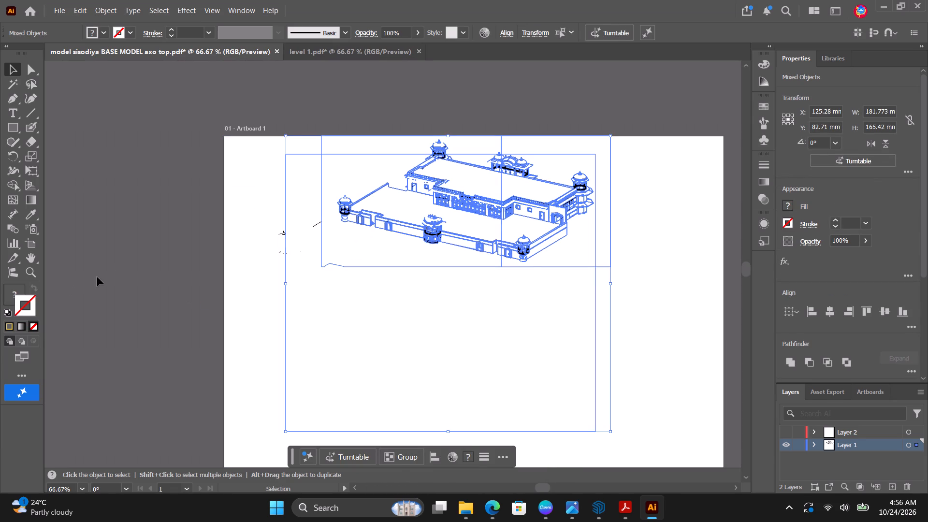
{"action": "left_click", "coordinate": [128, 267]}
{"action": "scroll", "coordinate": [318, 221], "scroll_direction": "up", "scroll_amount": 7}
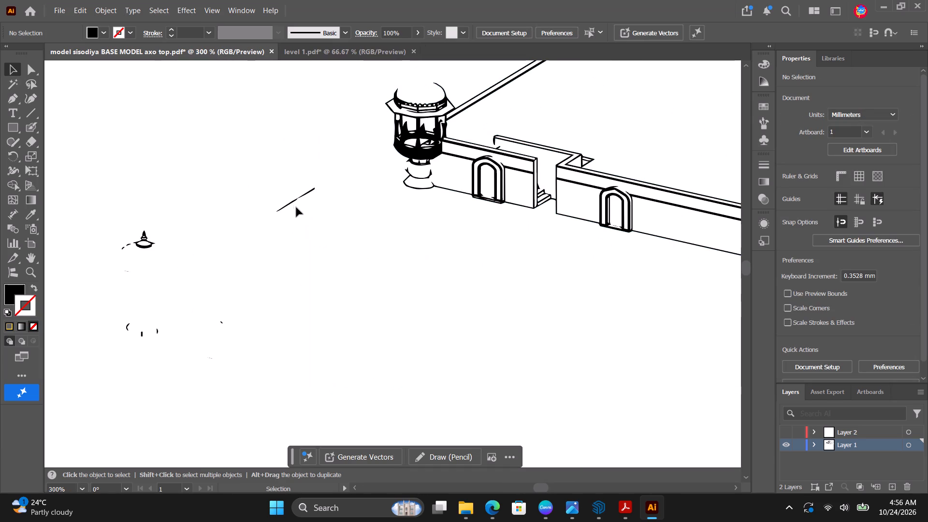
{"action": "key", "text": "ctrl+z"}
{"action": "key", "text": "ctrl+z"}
Undo the recent grouping, deletion, ungrouping, expansion and scaling edits back to the full-size, unexpanded base model image tracing.
{"action": "scroll", "coordinate": [416, 312], "scroll_direction": "down", "scroll_amount": 1}
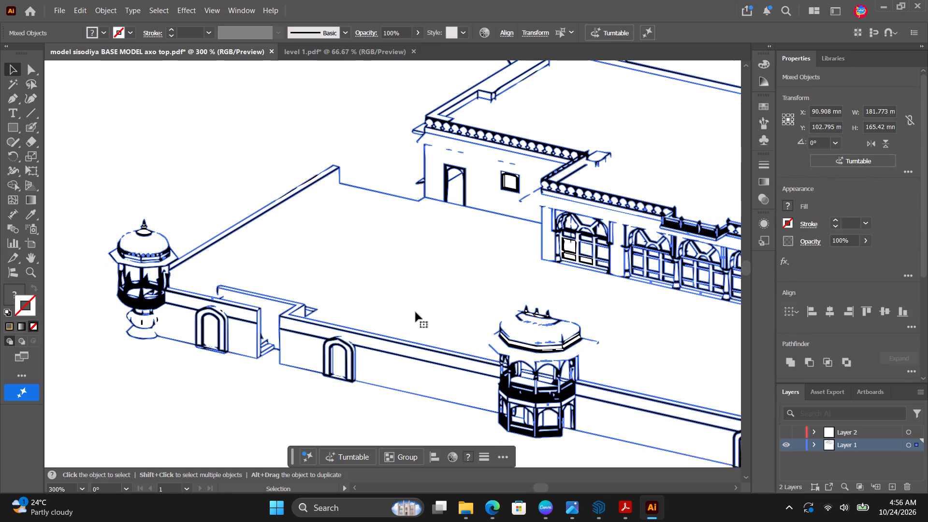
{"action": "scroll", "coordinate": [416, 312], "scroll_direction": "down", "scroll_amount": 2}
{"action": "scroll", "coordinate": [417, 312], "scroll_direction": "down", "scroll_amount": 3, "text": "alt"}
{"action": "scroll", "coordinate": [353, 247], "scroll_direction": "down", "scroll_amount": 3, "text": "alt"}
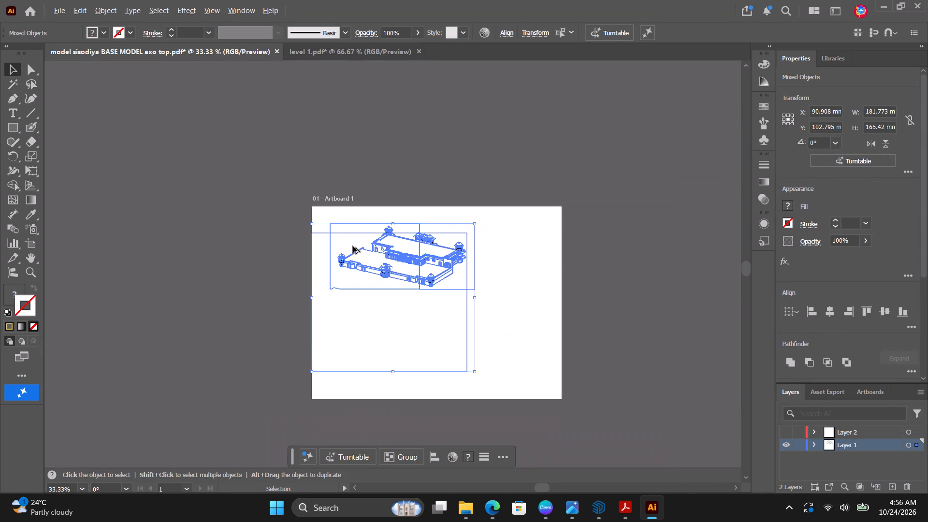
{"action": "key", "text": "ctrl+z"}
{"action": "key", "text": "ctrl+z"}
{"action": "key", "text": "ctrl+z"}
{"action": "key", "text": "ctrl+z"}
{"action": "key", "text": "ctrl+z"}
{"action": "key", "text": "ctrl+z"}
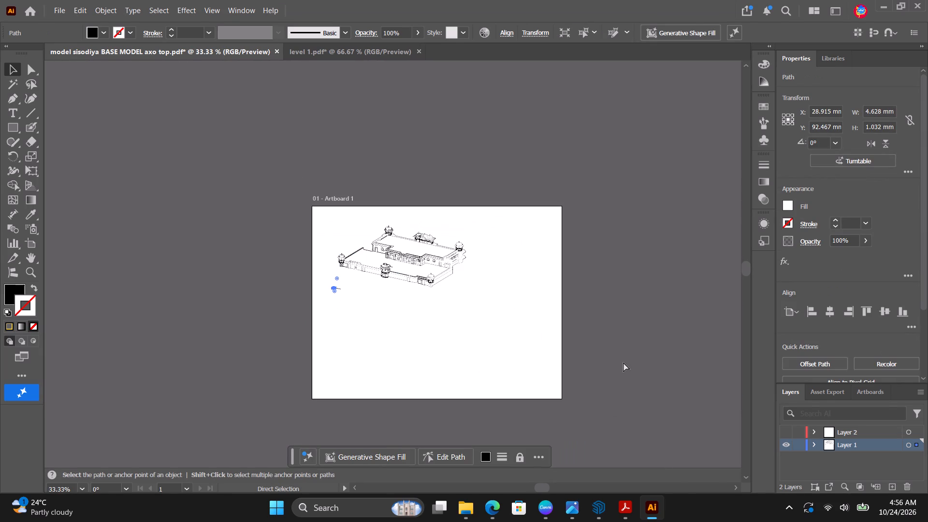
{"action": "key", "text": "ctrl+z"}
{"action": "key", "text": "ctrl+z"}
{"action": "key", "text": "ctrl+z"}
{"action": "key", "text": "ctrl+z"}
{"action": "key", "text": "ctrl+z"}
{"action": "key", "text": "ctrl+z"}
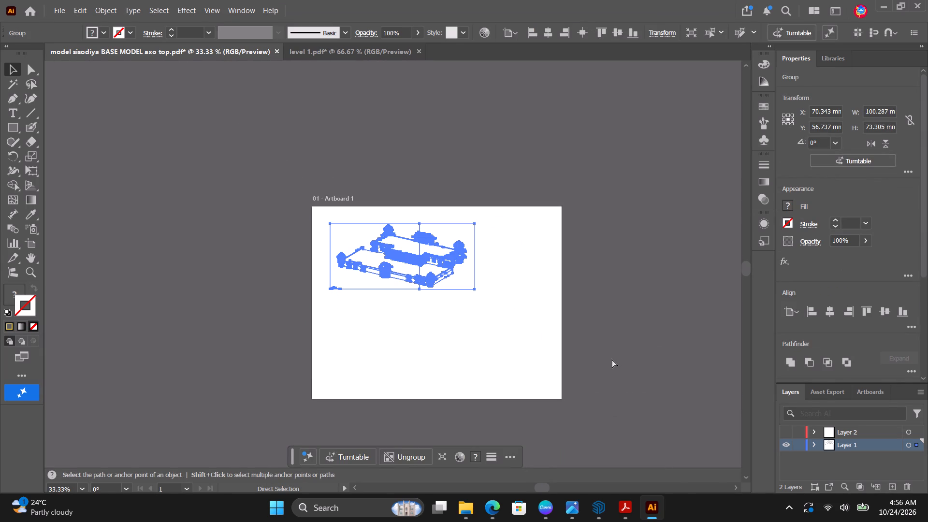
{"action": "key", "text": "ctrl+z"}
Move the base model image tracing fully onto the artboard, centred at about X 131 mm, Y 102 mm.
{"action": "left_click", "coordinate": [612, 359]}
{"action": "left_click", "coordinate": [483, 331]}
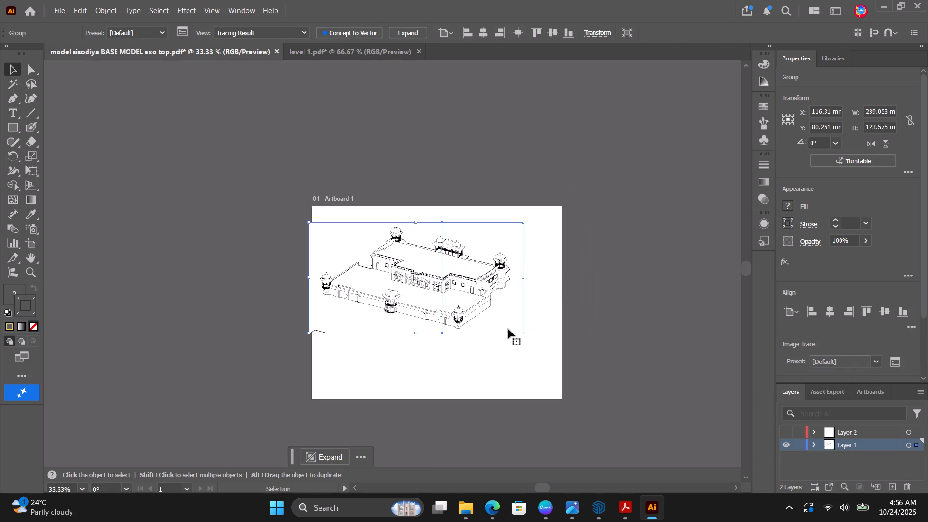
{"action": "left_click_drag", "start_coordinate": [478, 290], "coordinate": [492, 310]}
{"action": "left_click", "coordinate": [651, 336]}
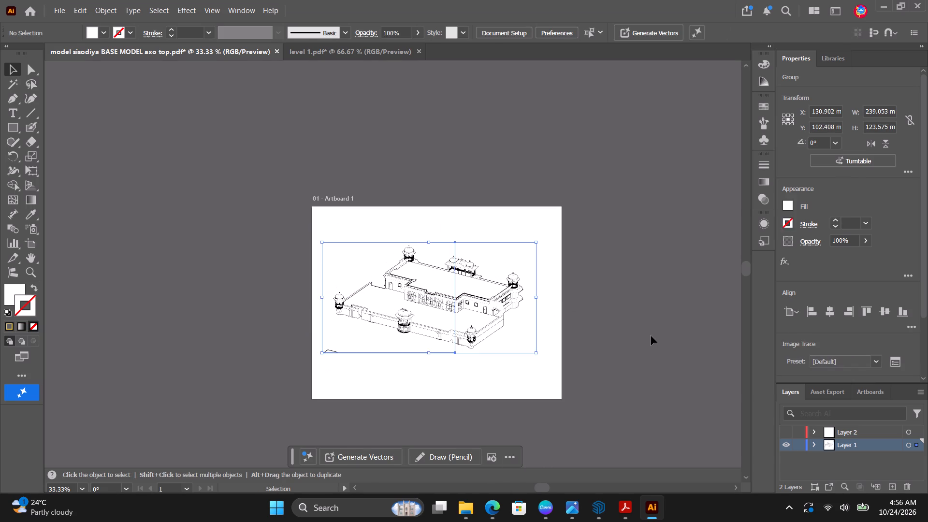
Expand the full-size base model image tracing into editable vector paths and clear the selection.
{"action": "left_click", "coordinate": [403, 340]}
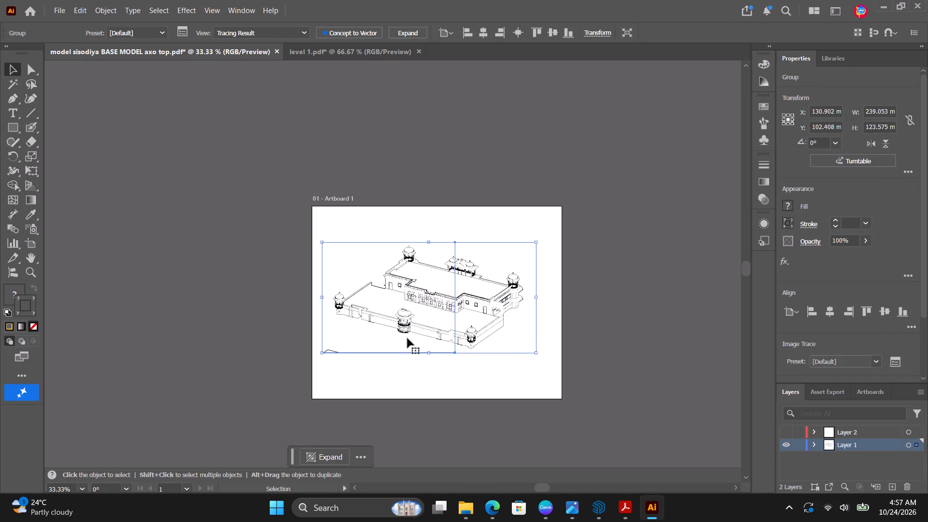
{"action": "left_click", "coordinate": [326, 455]}
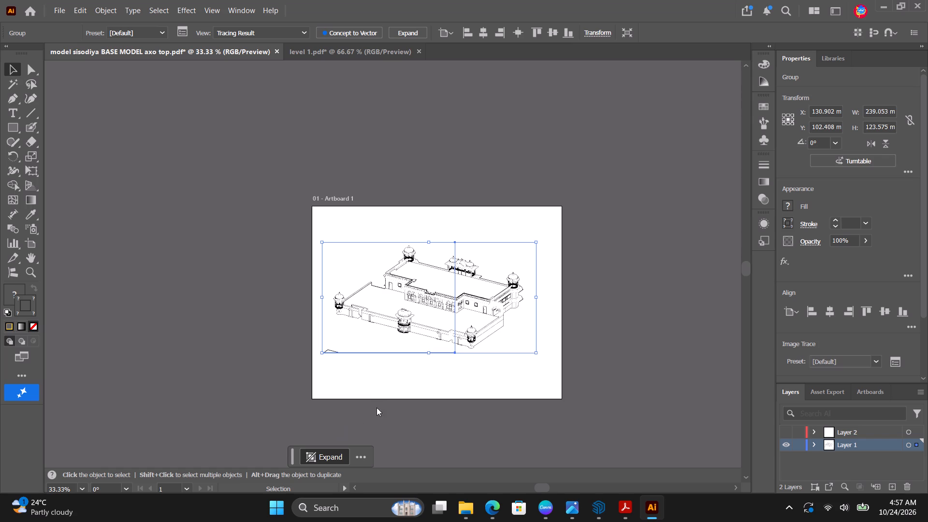
{"action": "scroll", "coordinate": [368, 385], "scroll_direction": "up", "scroll_amount": 2, "text": "alt"}
{"action": "scroll", "coordinate": [313, 363], "scroll_direction": "up", "scroll_amount": 3, "text": "alt"}
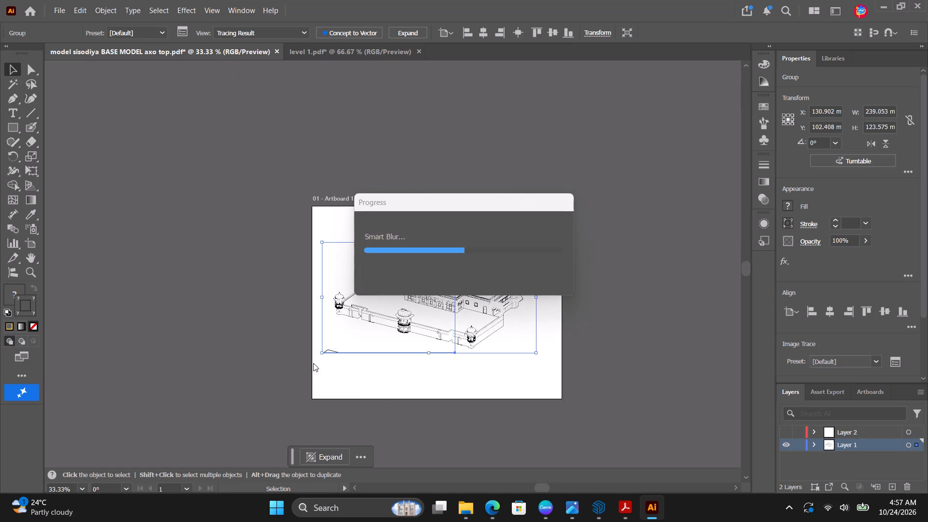
{"action": "scroll", "coordinate": [334, 366], "scroll_direction": "up", "scroll_amount": 3, "text": "alt"}
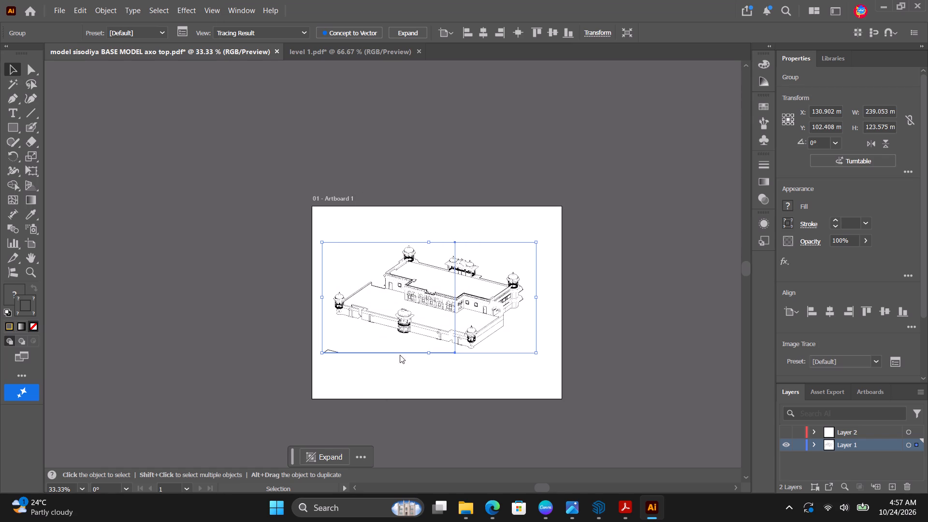
{"action": "left_click", "coordinate": [497, 398]}
{"action": "left_click", "coordinate": [200, 318]}
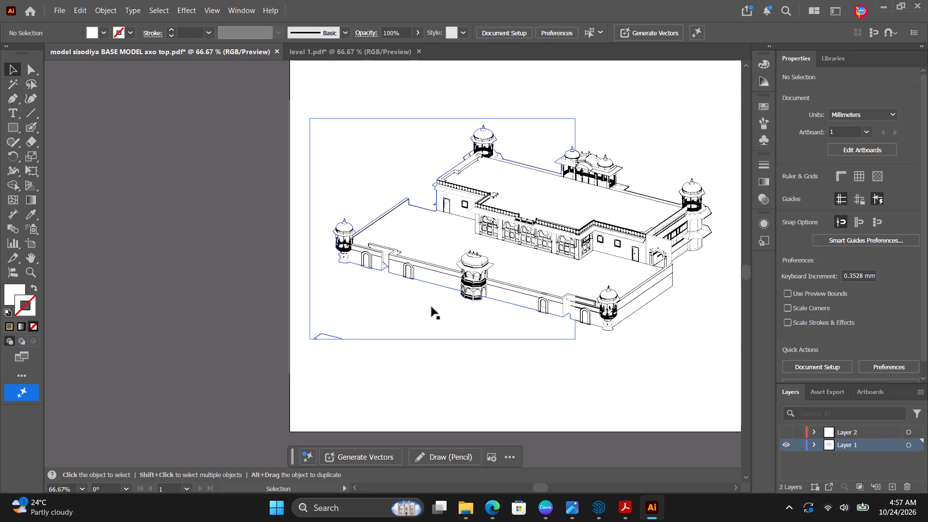
Ungroup the expanded base model drawing, and ungroup its left half into individual paths.
{"action": "left_click", "coordinate": [444, 304]}
{"action": "scroll", "coordinate": [367, 321], "scroll_direction": "up", "scroll_amount": 3, "text": "alt"}
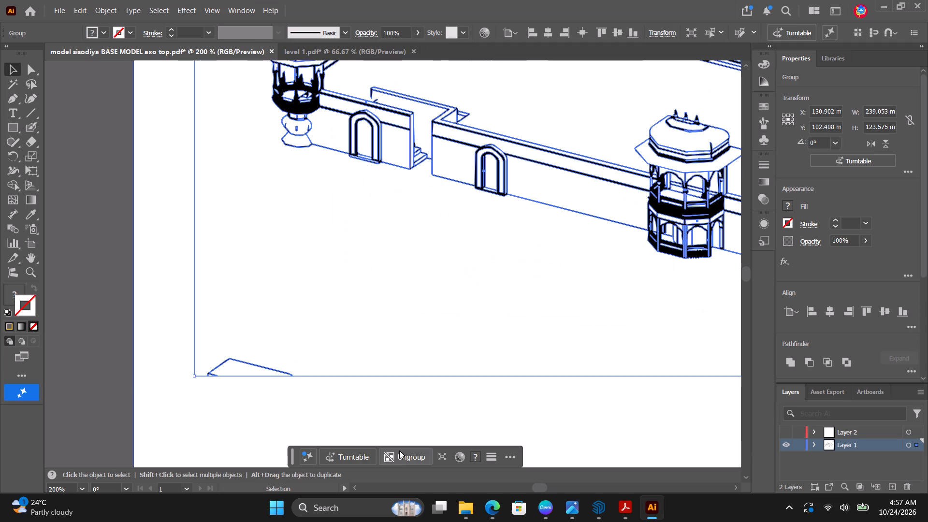
{"action": "left_click", "coordinate": [400, 456]}
{"action": "left_click", "coordinate": [140, 293]}
{"action": "left_click", "coordinate": [238, 359]}
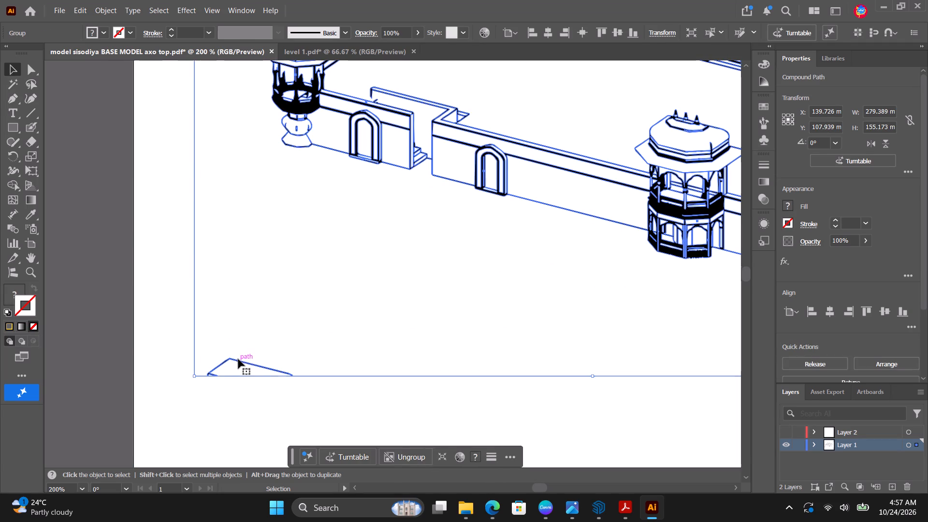
{"action": "left_click", "coordinate": [401, 457]}
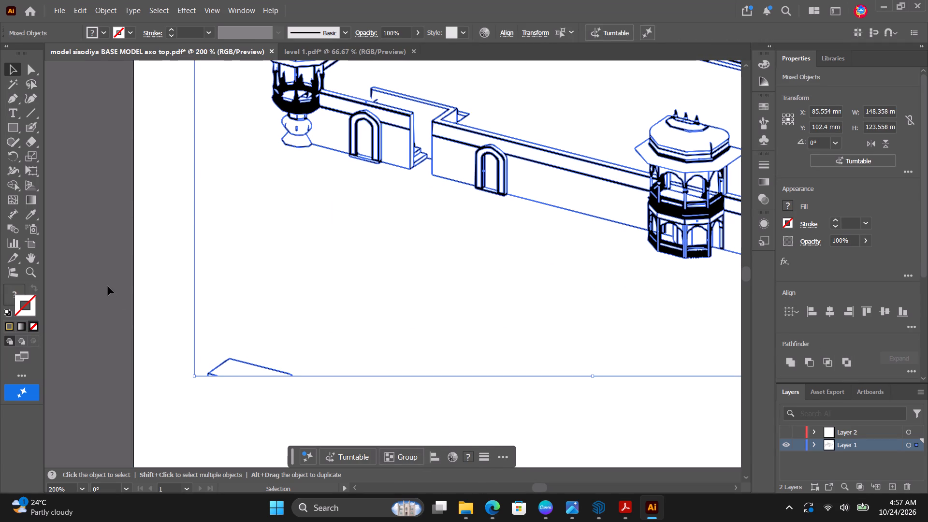
{"action": "left_click", "coordinate": [108, 286]}
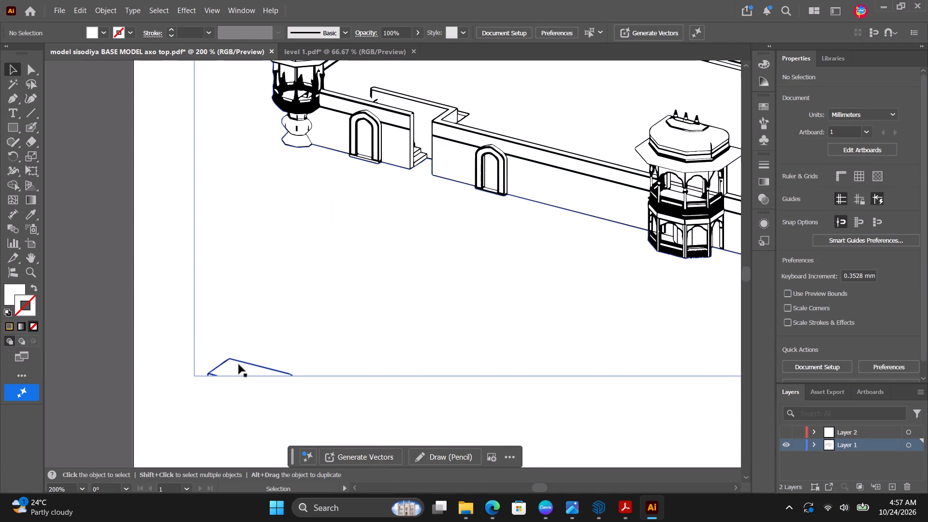
Delete the stray angular outline below the drawing's left corner tower and leave nothing selected.
{"action": "left_click", "coordinate": [242, 362]}
{"action": "key", "text": "Delete"}
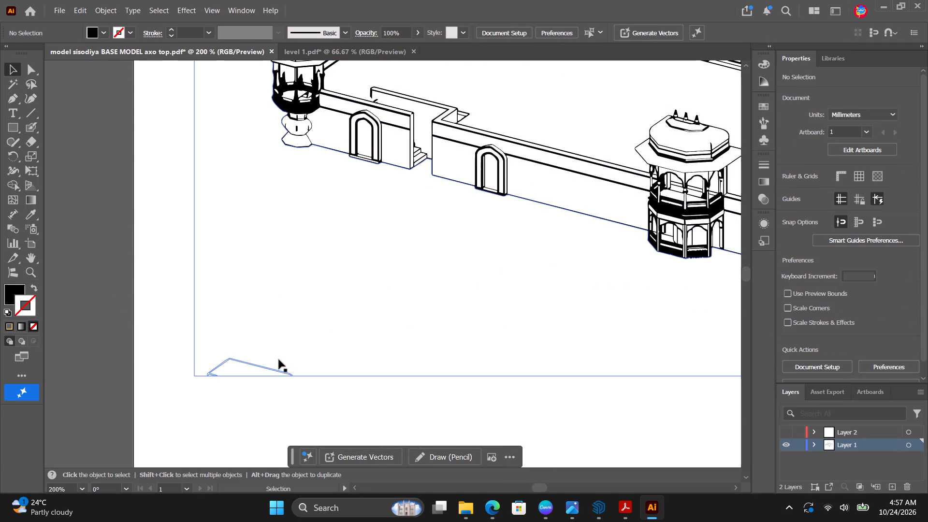
{"action": "left_click", "coordinate": [170, 325]}
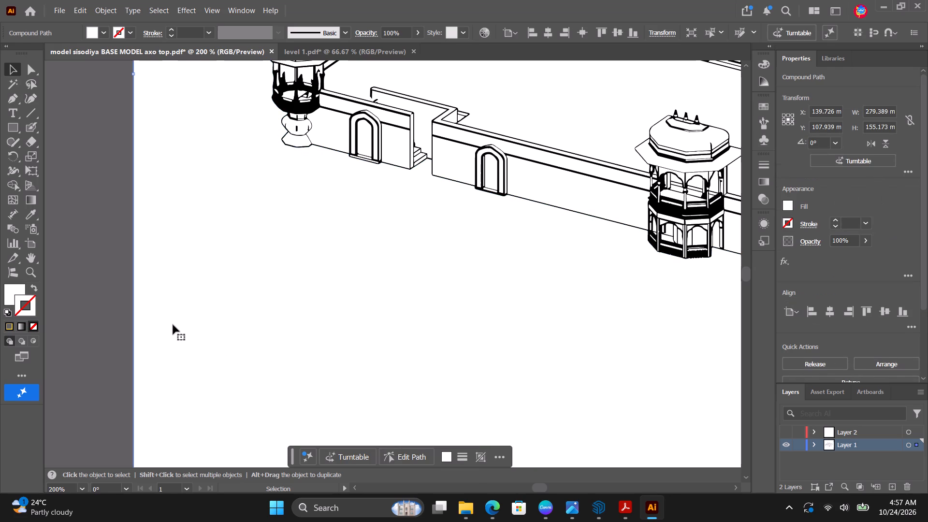
{"action": "scroll", "coordinate": [173, 325], "scroll_direction": "down", "scroll_amount": 4, "text": "alt"}
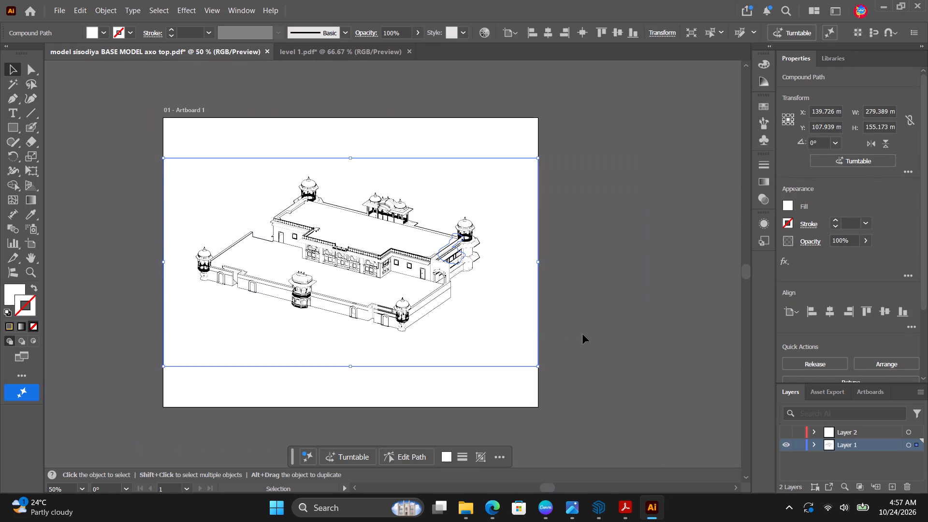
{"action": "left_click", "coordinate": [583, 334]}
Delete the artboard-wide white compound path behind the base model drawing.
{"action": "left_click_drag", "start_coordinate": [576, 398], "coordinate": [166, 145]}
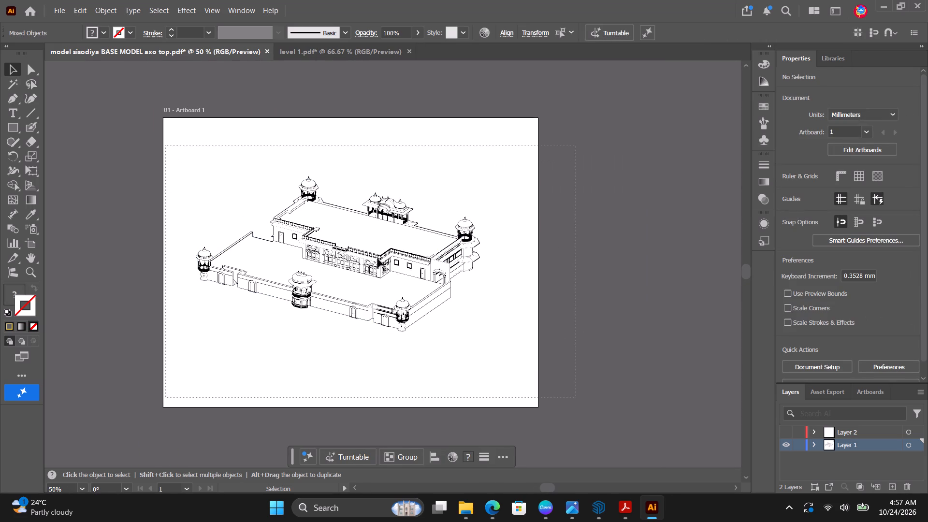
{"action": "left_click", "coordinate": [623, 302]}
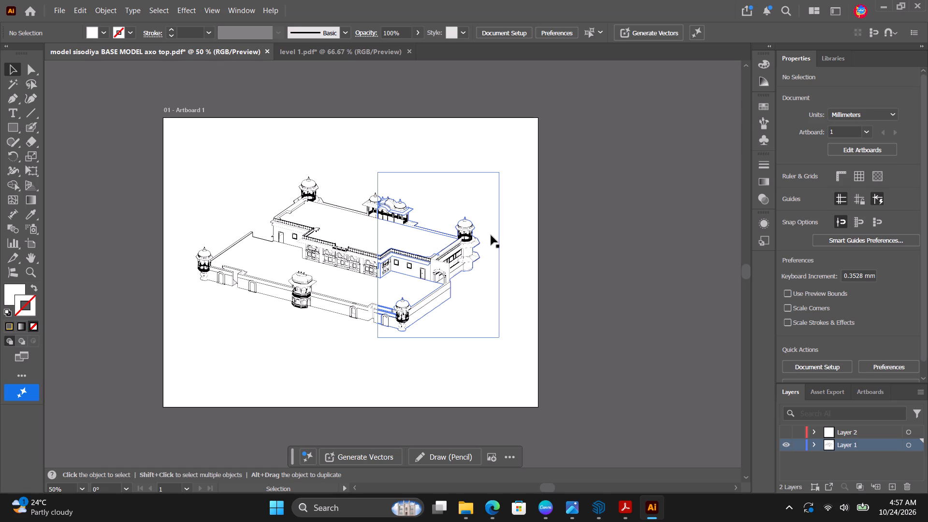
{"action": "left_click", "coordinate": [512, 232]}
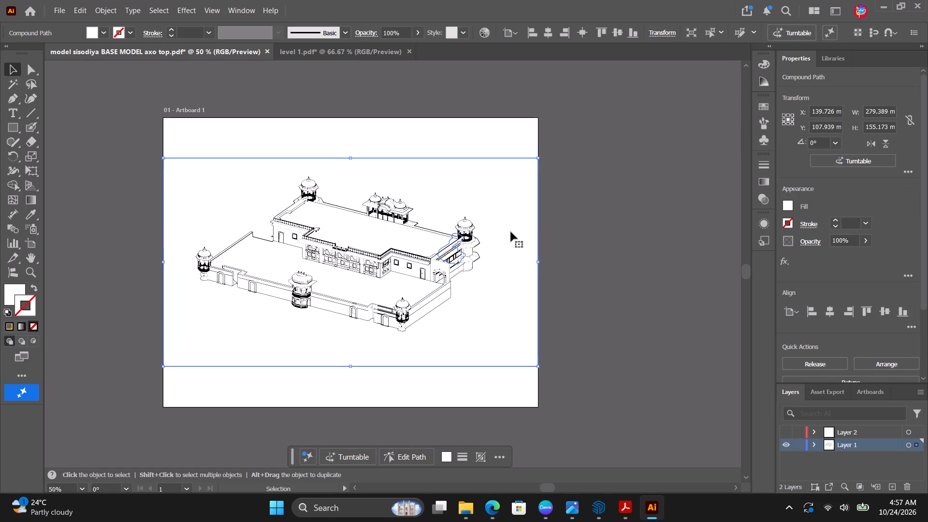
{"action": "key", "text": "Delete"}
Group all the remaining base model artwork into one object and clear the selection.
{"action": "left_click_drag", "start_coordinate": [594, 377], "coordinate": [174, 156]}
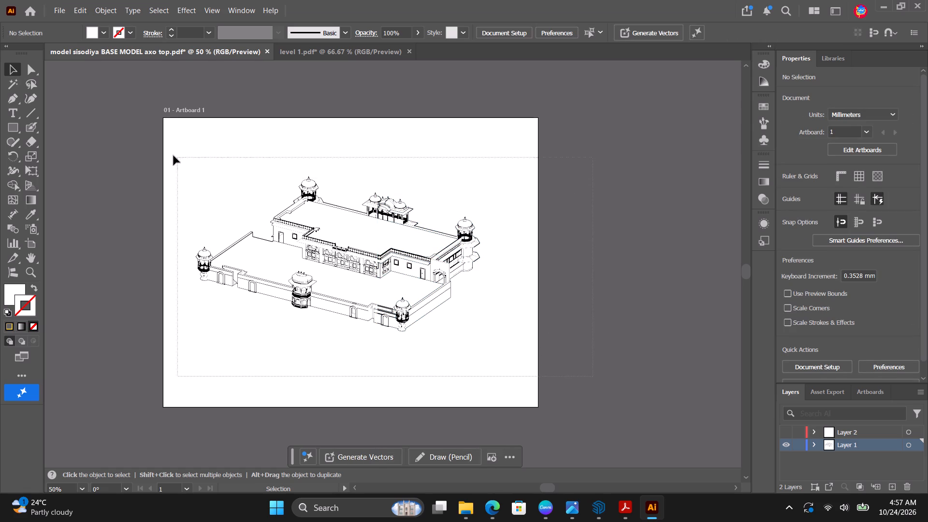
{"action": "left_click_drag", "start_coordinate": [174, 156], "coordinate": [141, 140]}
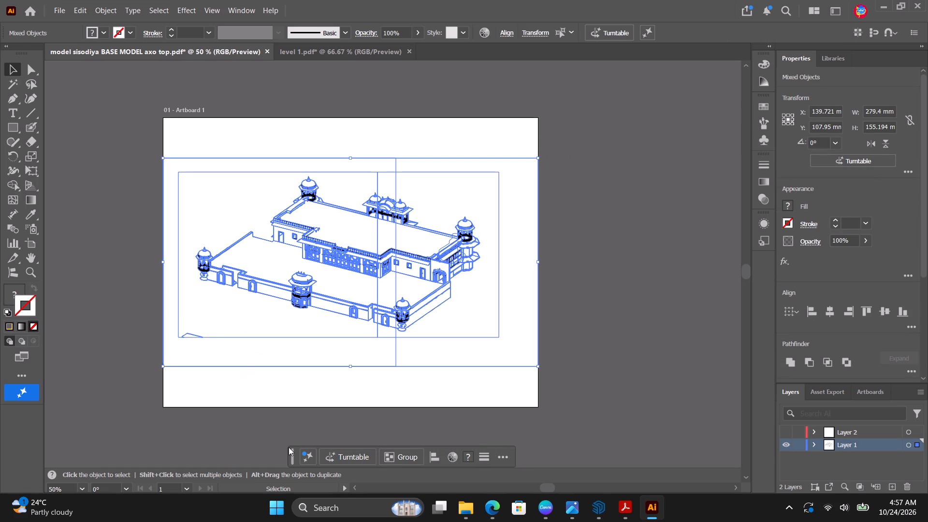
{"action": "left_click", "coordinate": [405, 458]}
{"action": "left_click", "coordinate": [571, 363]}
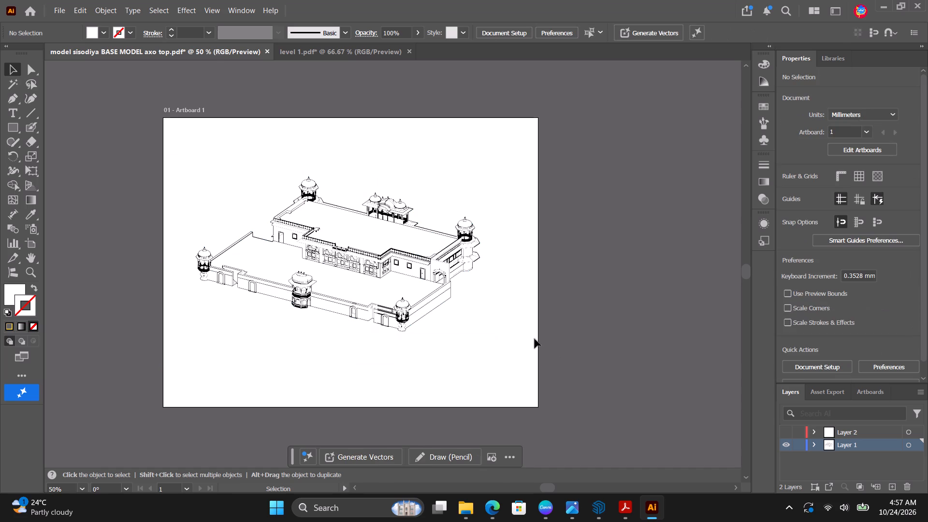
Shift the grouped base model drawing up and scale it down to about 161 × 104 mm.
{"action": "left_click_drag", "start_coordinate": [424, 297], "coordinate": [410, 243]}
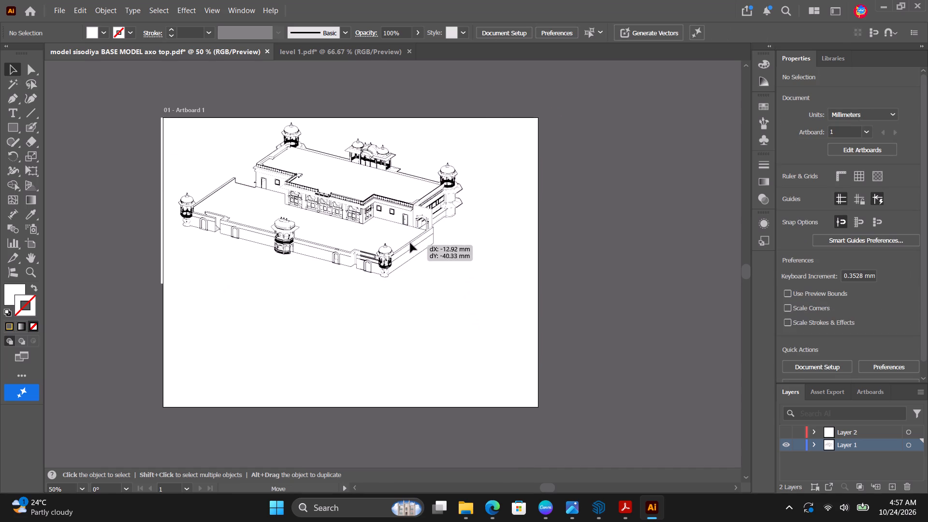
{"action": "left_click_drag", "start_coordinate": [410, 243], "coordinate": [415, 248]}
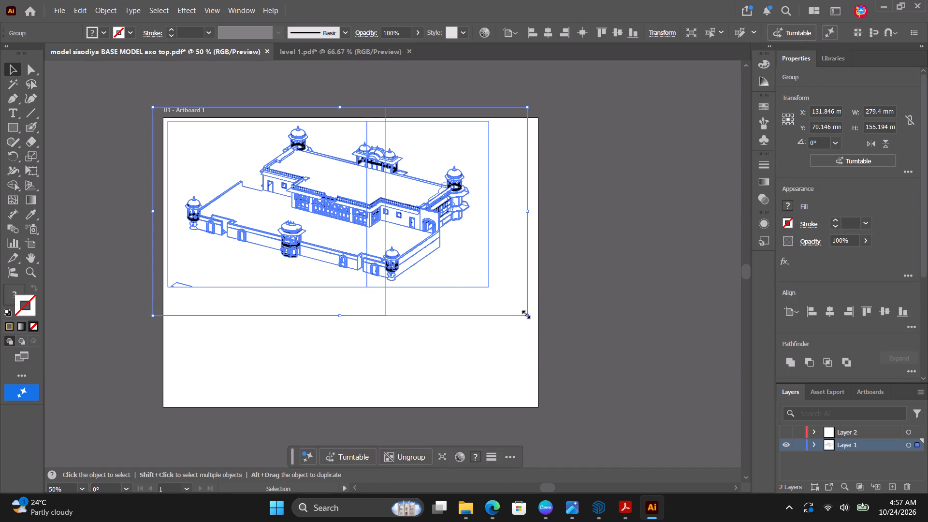
{"action": "left_click_drag", "start_coordinate": [526, 315], "coordinate": [414, 263]}
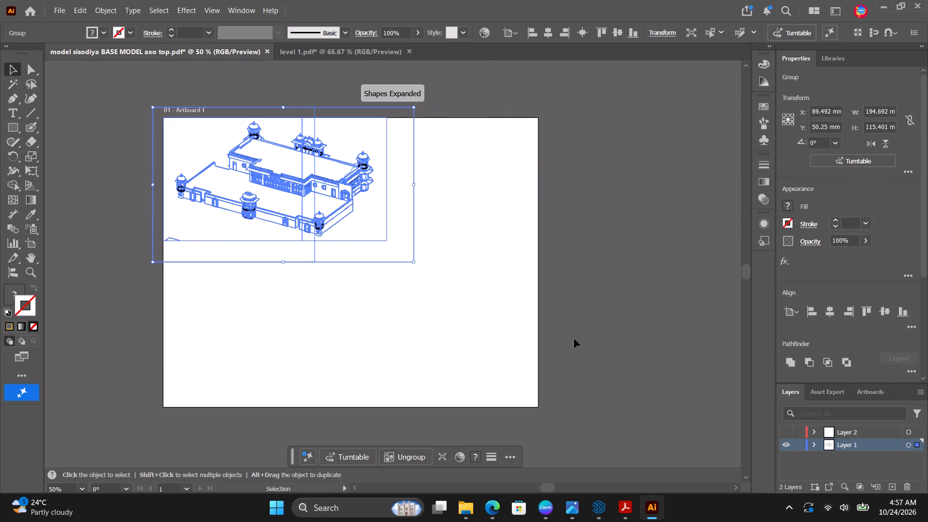
{"action": "left_click_drag", "start_coordinate": [412, 264], "coordinate": [386, 253]}
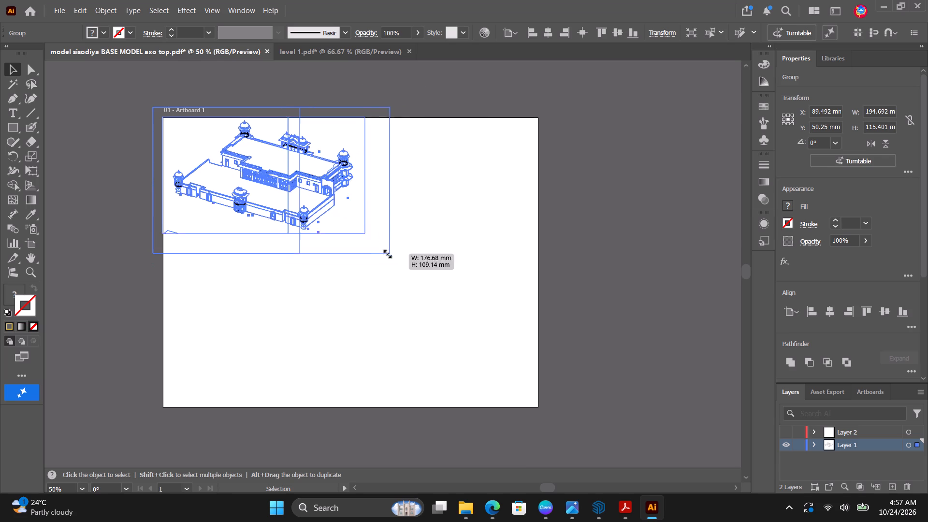
{"action": "left_click_drag", "start_coordinate": [386, 253], "coordinate": [369, 246]}
Move the reduced base model drawing to the artboard's upper middle, centred at about X 143 mm, Y 49 mm, and deselect it.
{"action": "left_click_drag", "start_coordinate": [309, 196], "coordinate": [337, 204]}
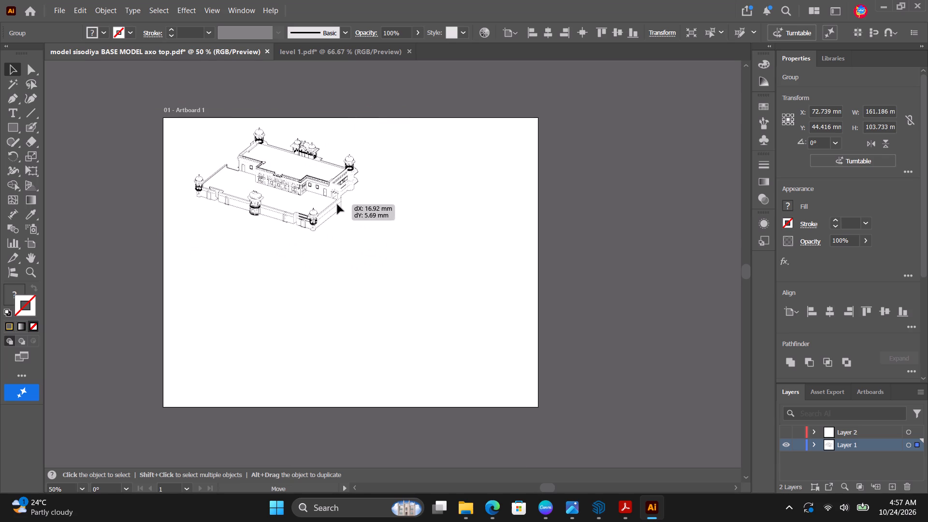
{"action": "left_click_drag", "start_coordinate": [337, 204], "coordinate": [404, 203]}
{"action": "left_click", "coordinate": [607, 278]}
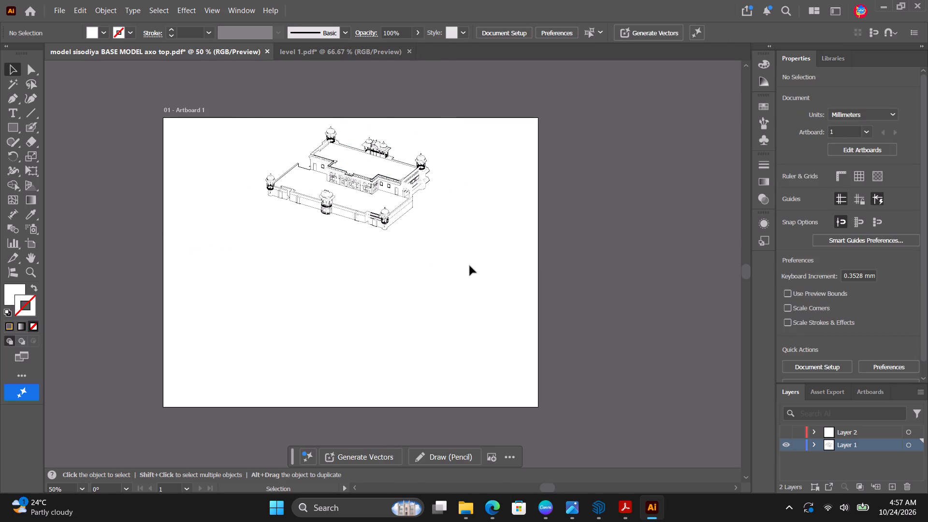
Paste the copied level 1 drawing and place it below the base model, centred at about X 130 mm, Y 142 mm.
{"action": "key", "text": "ctrl+v"}
{"action": "left_click_drag", "start_coordinate": [491, 274], "coordinate": [435, 318]}
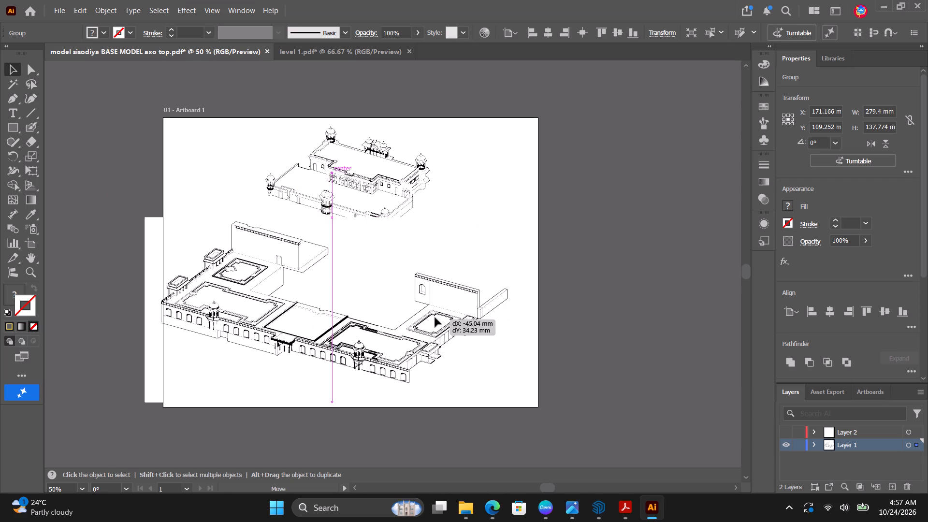
{"action": "left_click_drag", "start_coordinate": [435, 318], "coordinate": [435, 318]}
Scale the level 1 drawing to about 227 × 98 mm and move it to about X 133 mm, Y 100 mm.
{"action": "left_click_drag", "start_coordinate": [525, 213], "coordinate": [491, 244]}
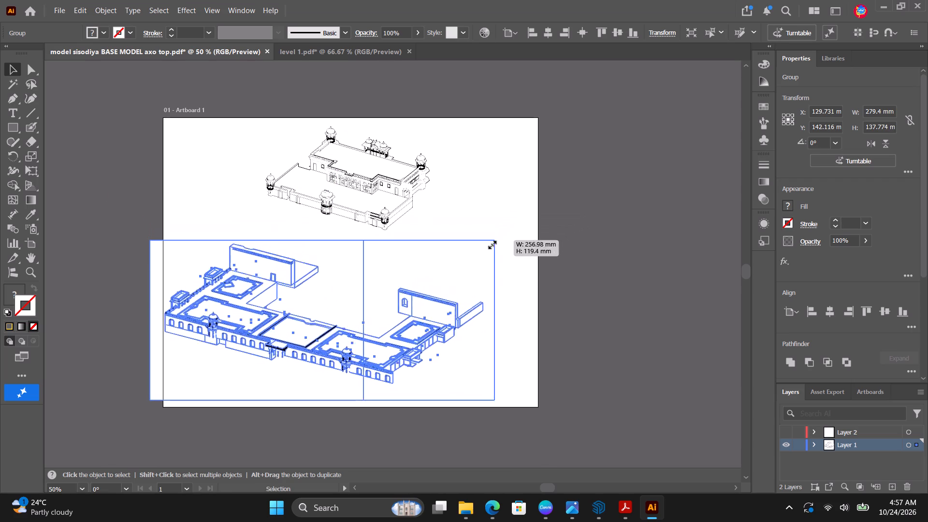
{"action": "left_click_drag", "start_coordinate": [491, 244], "coordinate": [454, 269]}
{"action": "left_click_drag", "start_coordinate": [329, 355], "coordinate": [347, 282]}
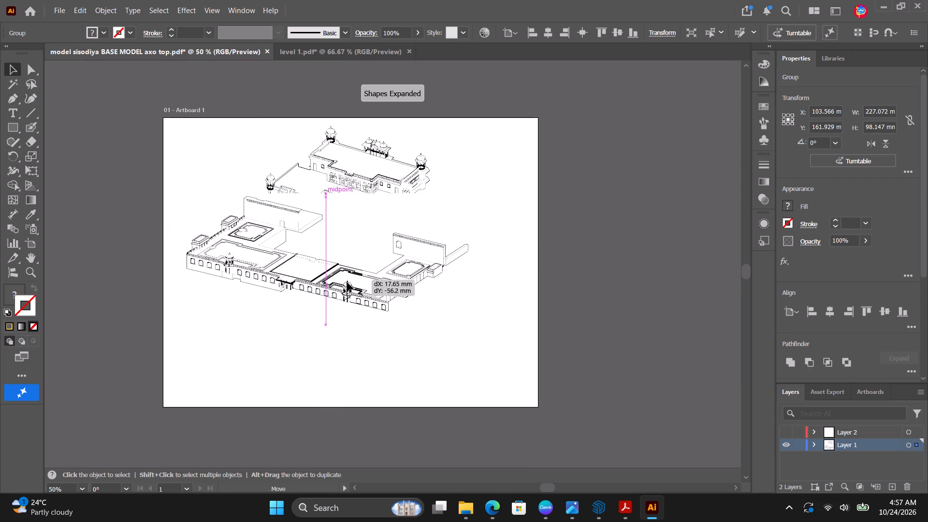
{"action": "left_click_drag", "start_coordinate": [347, 282], "coordinate": [368, 272]}
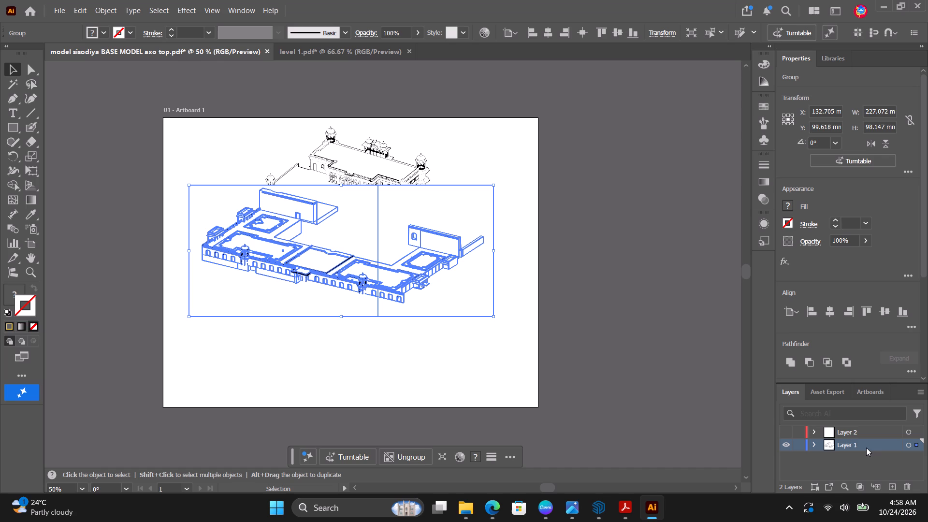
Create a new layer, Layer 3, and transfer the selected level 1 drawing from Layer 1 onto it.
{"action": "left_click", "coordinate": [894, 486]}
{"action": "left_click_drag", "start_coordinate": [914, 458], "coordinate": [914, 446]}
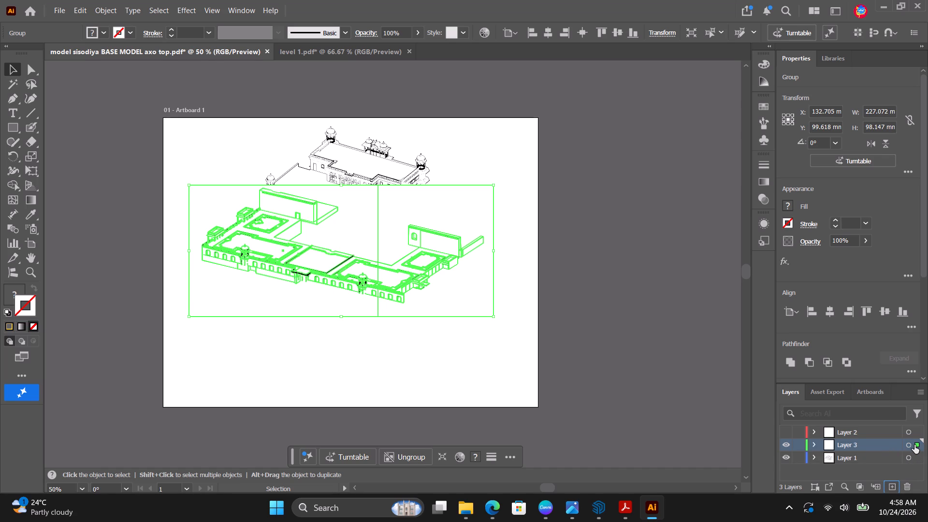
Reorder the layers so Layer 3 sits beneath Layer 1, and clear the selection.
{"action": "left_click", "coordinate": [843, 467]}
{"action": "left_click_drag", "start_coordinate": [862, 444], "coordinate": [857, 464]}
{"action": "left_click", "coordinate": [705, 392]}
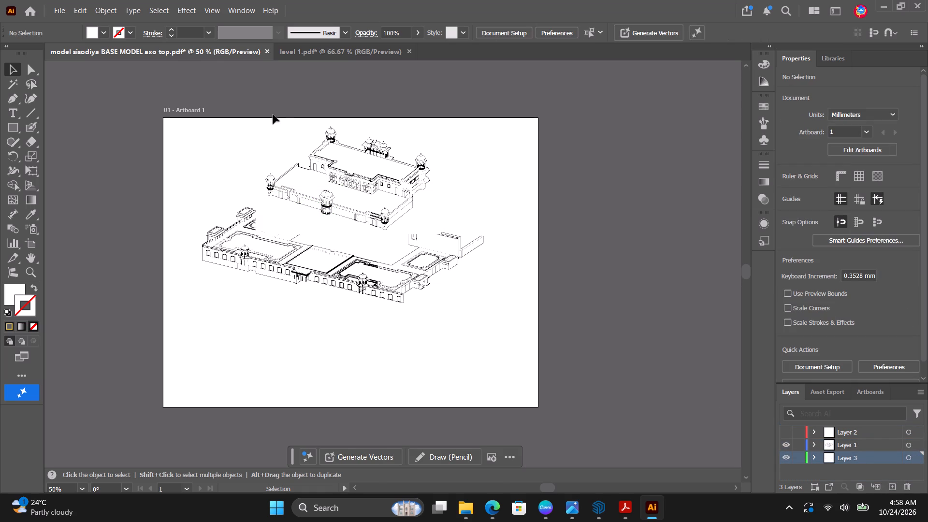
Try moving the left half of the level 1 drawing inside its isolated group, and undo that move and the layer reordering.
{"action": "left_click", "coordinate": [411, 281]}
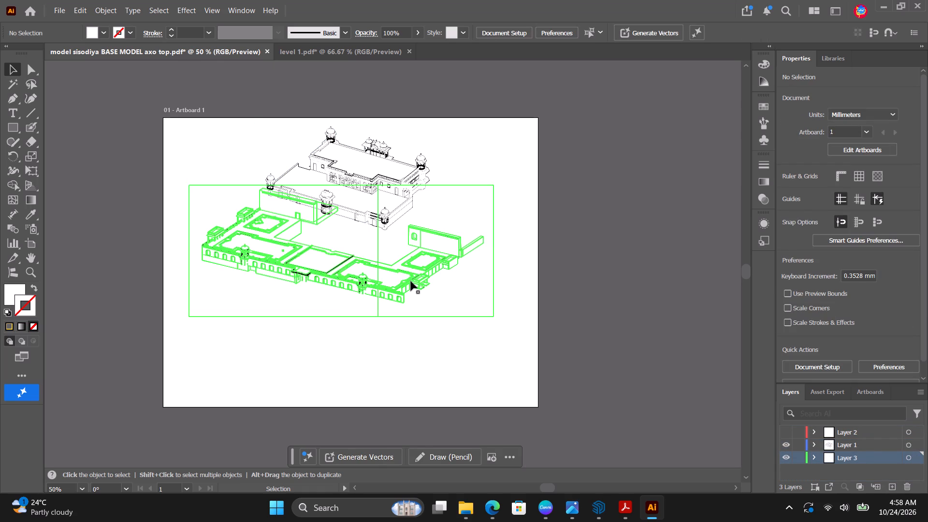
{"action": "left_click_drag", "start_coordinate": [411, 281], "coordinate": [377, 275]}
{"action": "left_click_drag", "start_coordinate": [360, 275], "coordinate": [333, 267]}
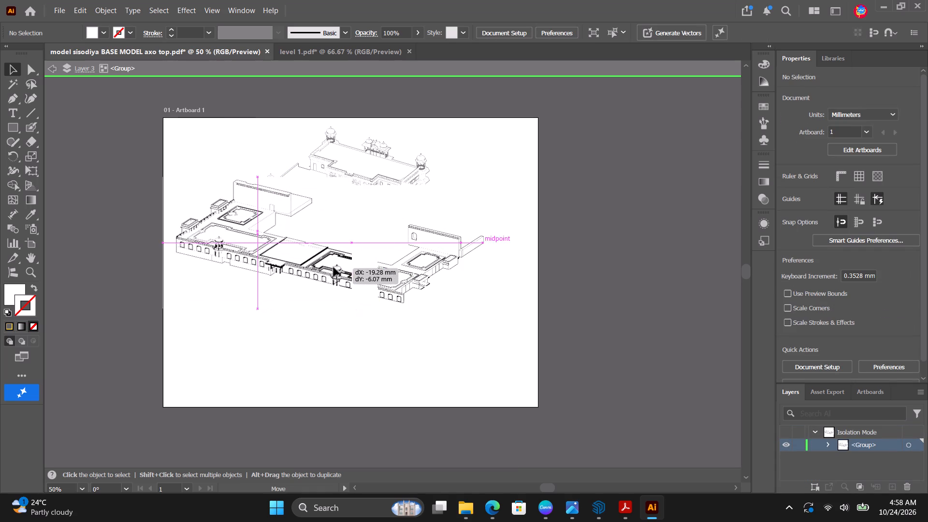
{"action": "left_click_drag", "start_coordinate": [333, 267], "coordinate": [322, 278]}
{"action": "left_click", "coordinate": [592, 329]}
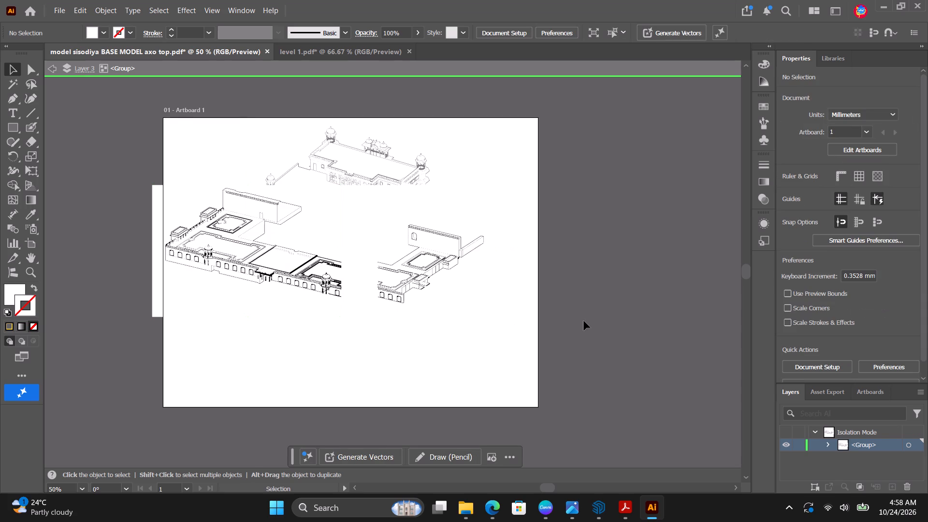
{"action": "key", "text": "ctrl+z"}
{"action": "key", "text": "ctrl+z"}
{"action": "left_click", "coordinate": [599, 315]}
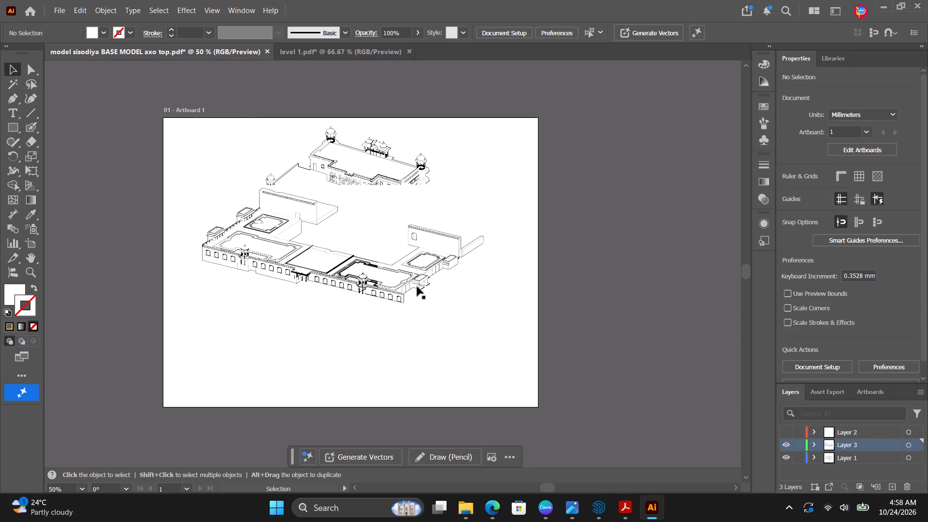
Move the whole level 1 drawing left to about X 114 mm, Y 101 mm and deselect it.
{"action": "left_click", "coordinate": [428, 303]}
{"action": "left_click_drag", "start_coordinate": [446, 285], "coordinate": [421, 308]}
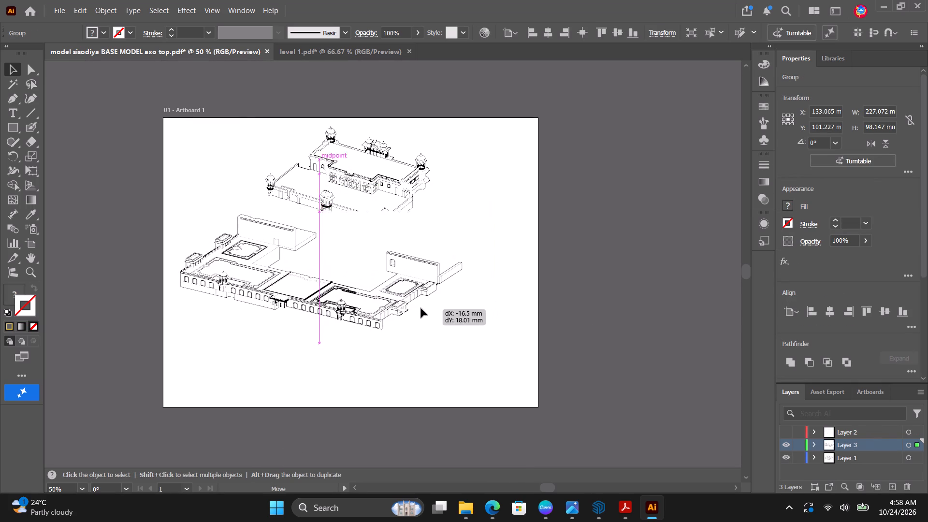
{"action": "left_click_drag", "start_coordinate": [421, 308], "coordinate": [417, 285]}
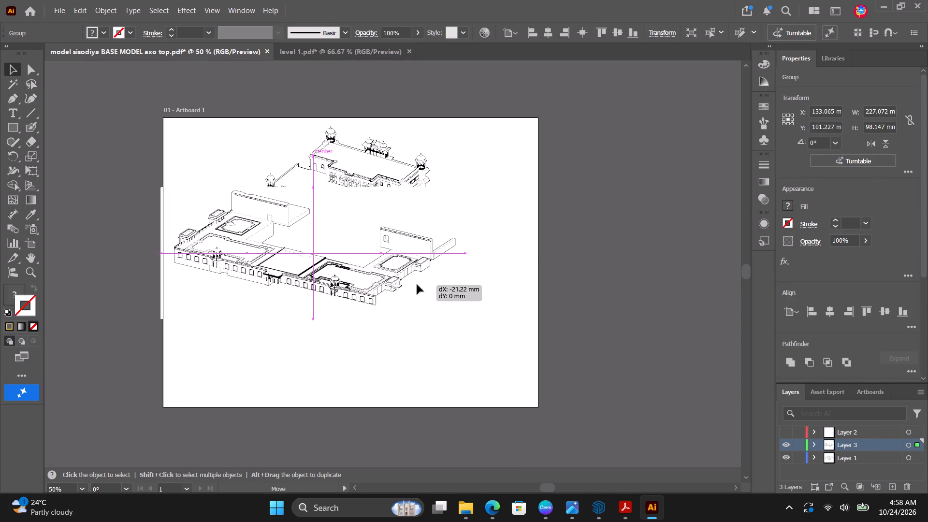
{"action": "left_click_drag", "start_coordinate": [417, 285], "coordinate": [420, 287]}
{"action": "left_click", "coordinate": [615, 282]}
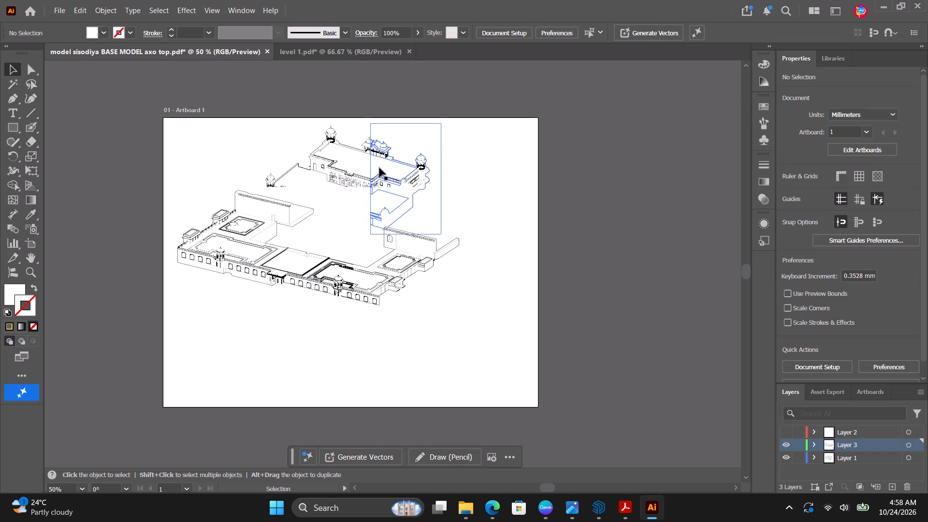
Move the base model drawing down and right to about X 151 mm, Y 56 mm.
{"action": "left_click", "coordinate": [366, 166]}
{"action": "left_click_drag", "start_coordinate": [377, 166], "coordinate": [387, 180]}
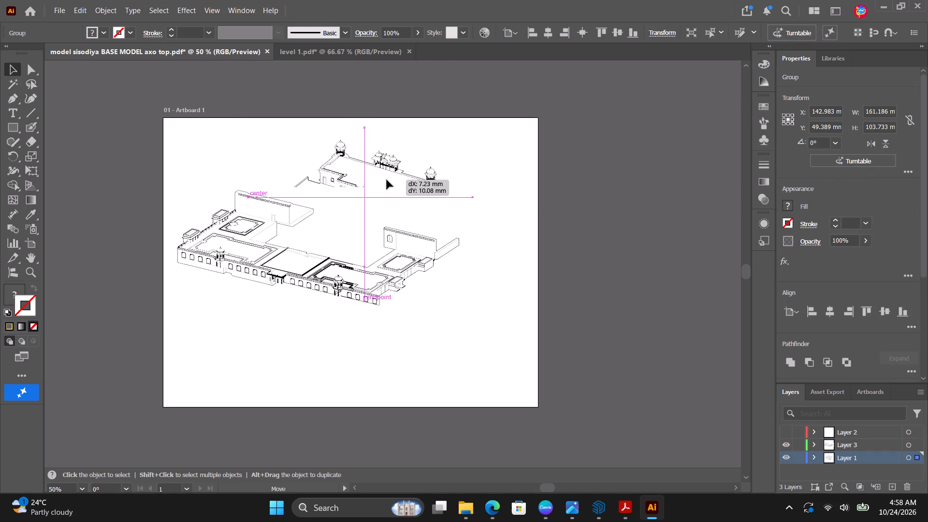
{"action": "left_click_drag", "start_coordinate": [387, 180], "coordinate": [388, 175]}
Reorder the layers so Layer 1 sits directly above Layer 3, and clear the selection.
{"action": "left_click_drag", "start_coordinate": [865, 458], "coordinate": [865, 454]}
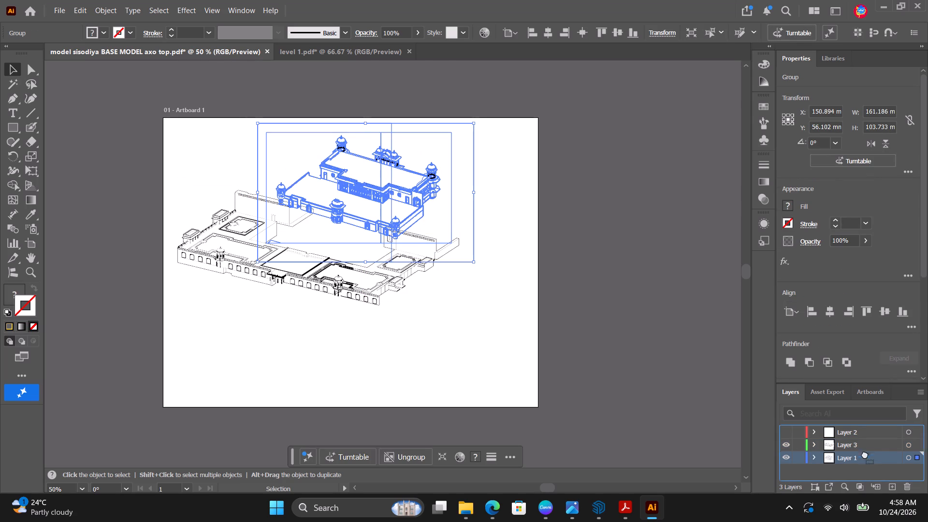
{"action": "left_click_drag", "start_coordinate": [865, 454], "coordinate": [865, 447]}
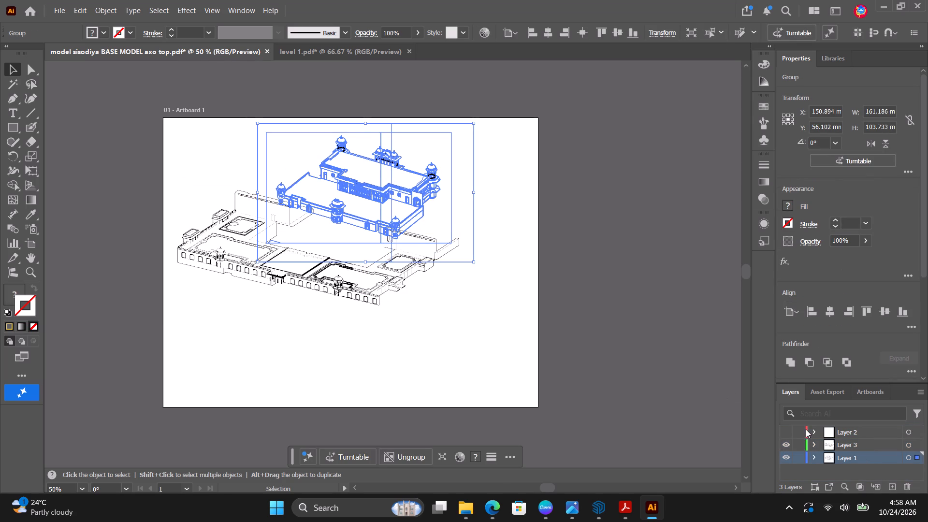
{"action": "left_click_drag", "start_coordinate": [849, 457], "coordinate": [854, 436]}
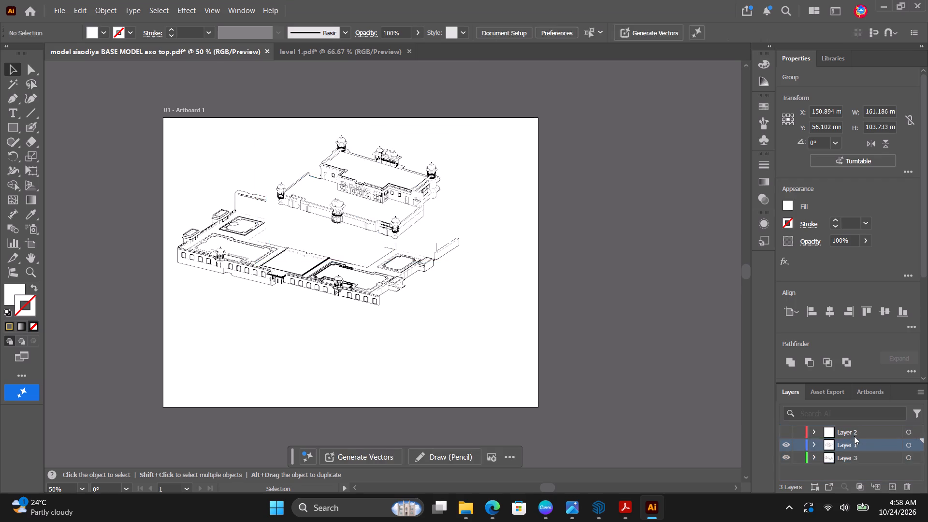
{"action": "left_click", "coordinate": [684, 364]}
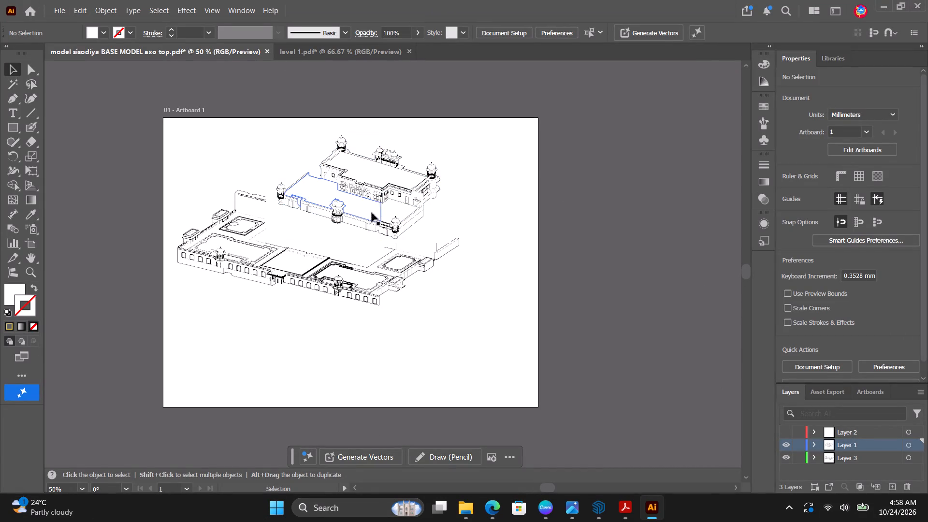
Move the level 1 drawing down, clear of the base model's towers and walls, centred at about X 120 mm, and deselect it.
{"action": "left_click", "coordinate": [667, 215]}
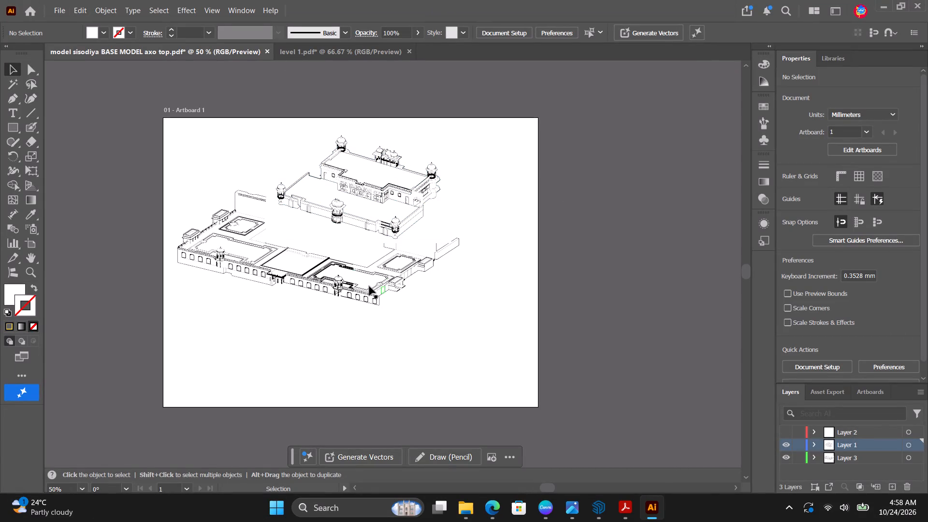
{"action": "left_click", "coordinate": [409, 305]}
{"action": "left_click_drag", "start_coordinate": [420, 301], "coordinate": [419, 356]}
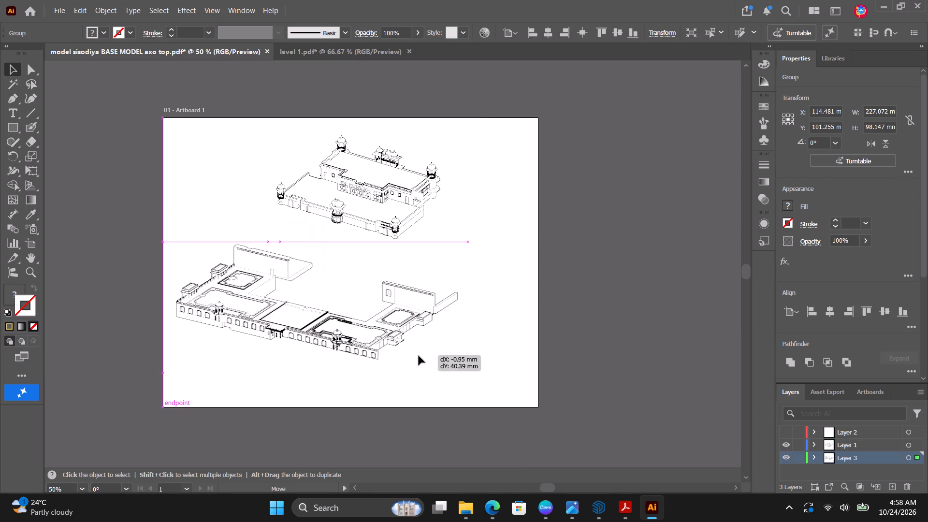
{"action": "left_click_drag", "start_coordinate": [419, 356], "coordinate": [427, 354]}
{"action": "left_click", "coordinate": [604, 311]}
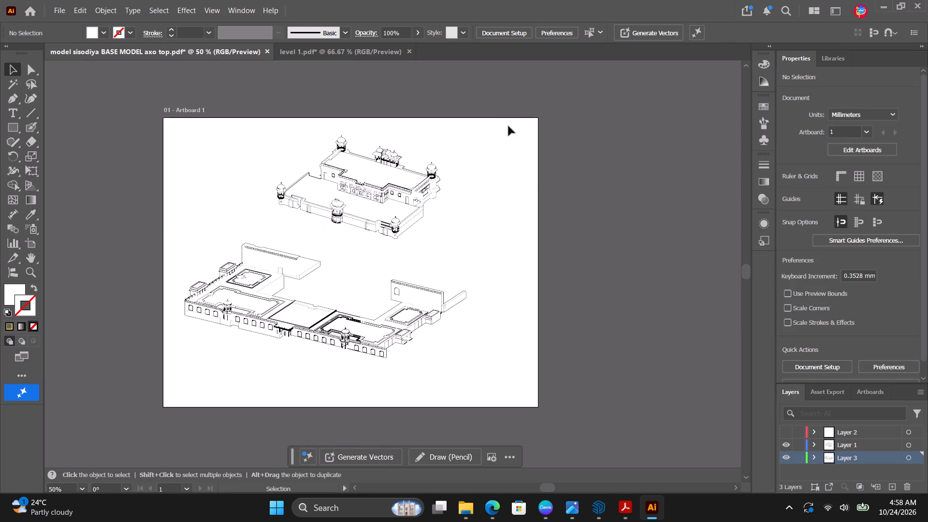
Select the level 1 and base model drawings together, scale them down proportionally to free space beneath them, and deselect.
{"action": "left_click_drag", "start_coordinate": [502, 93], "coordinate": [201, 377]}
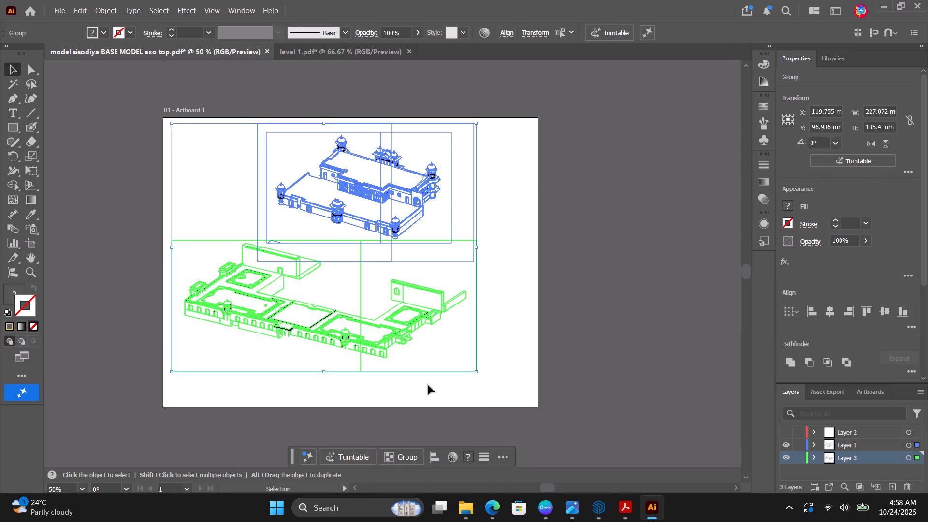
{"action": "left_click_drag", "start_coordinate": [477, 373], "coordinate": [437, 338]}
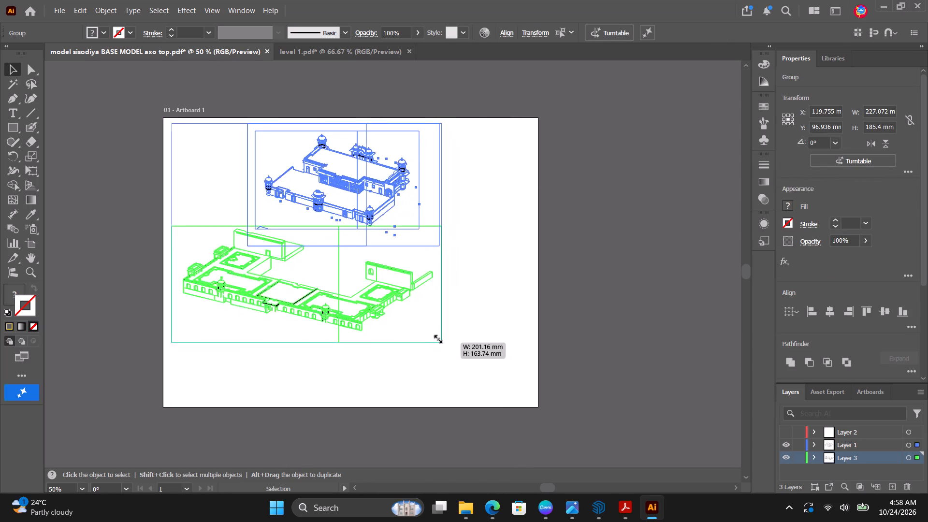
{"action": "left_click_drag", "start_coordinate": [437, 338], "coordinate": [409, 313]}
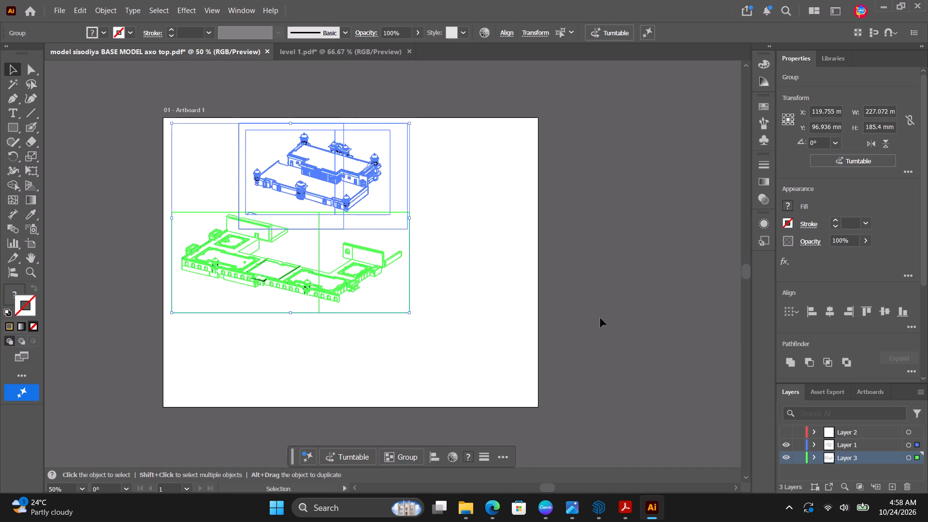
{"action": "left_click", "coordinate": [600, 318]}
{"action": "left_click_drag", "start_coordinate": [443, 312], "coordinate": [221, 152]}
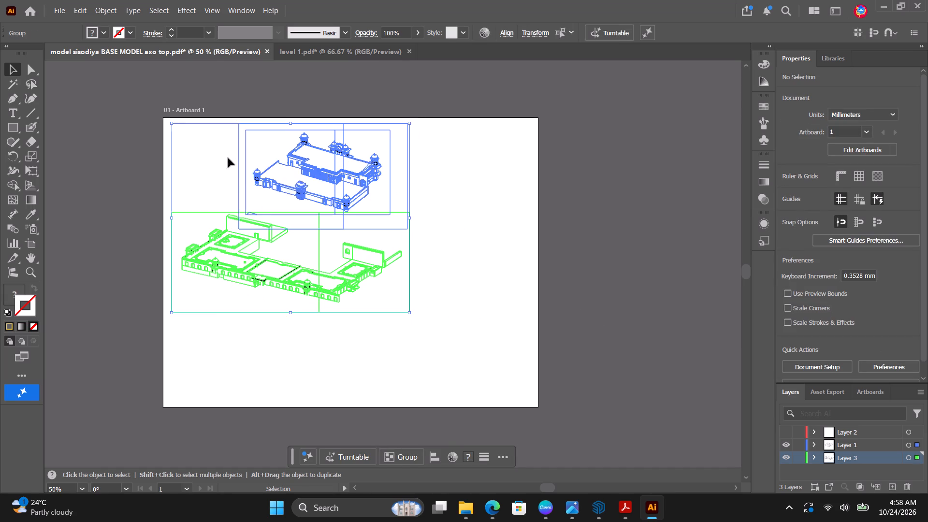
{"action": "left_click", "coordinate": [638, 254]}
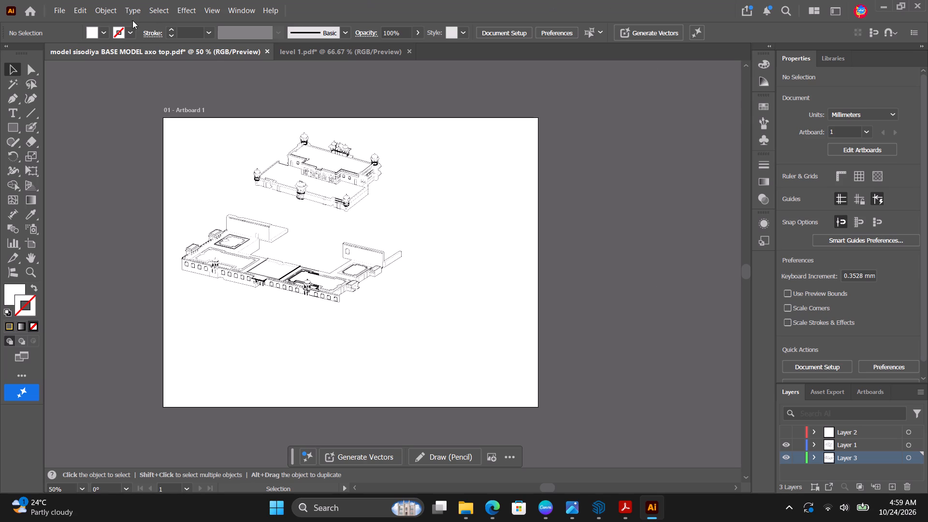
Paste another copy of the base model, place it beneath the existing one, and size it to about 189 × 93 mm.
{"action": "left_click", "coordinate": [427, 320]}
{"action": "key", "text": "ctrl+v"}
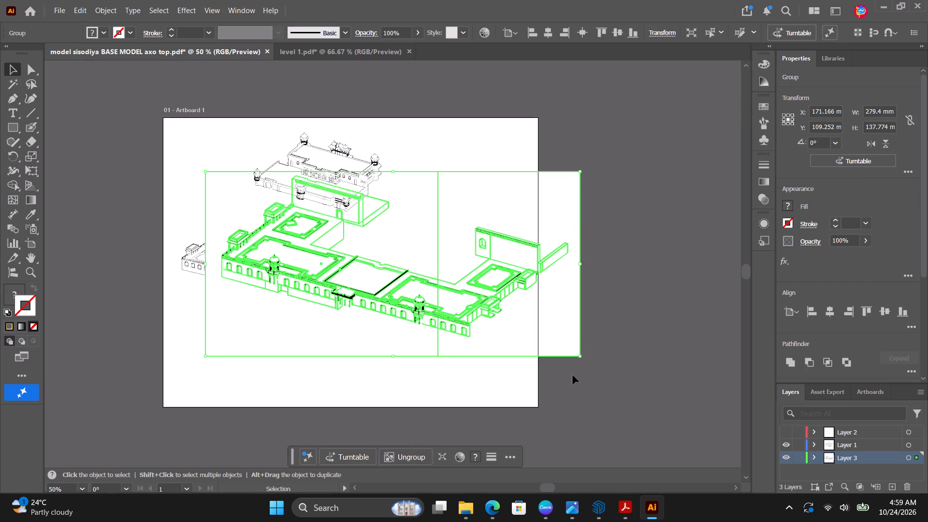
{"action": "left_click_drag", "start_coordinate": [580, 359], "coordinate": [515, 338]}
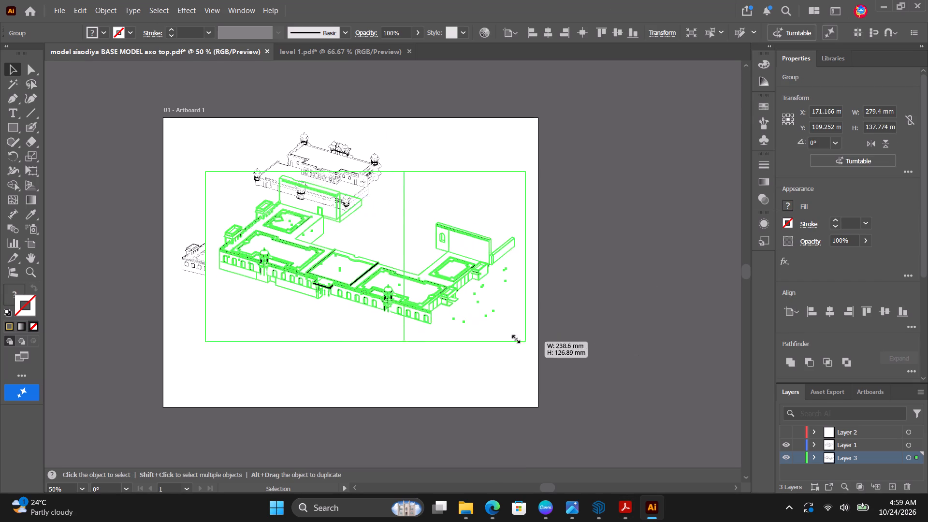
{"action": "left_click_drag", "start_coordinate": [515, 338], "coordinate": [433, 297]}
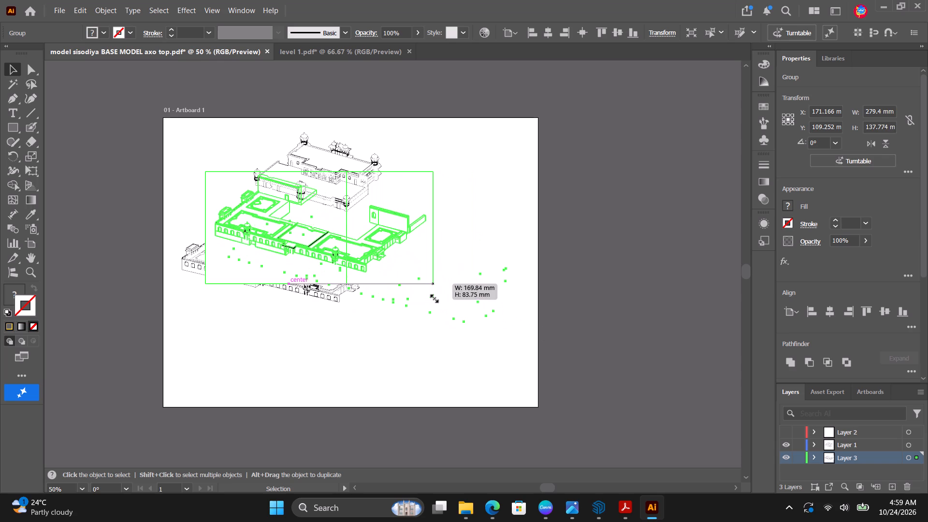
{"action": "left_click_drag", "start_coordinate": [433, 297], "coordinate": [391, 282]}
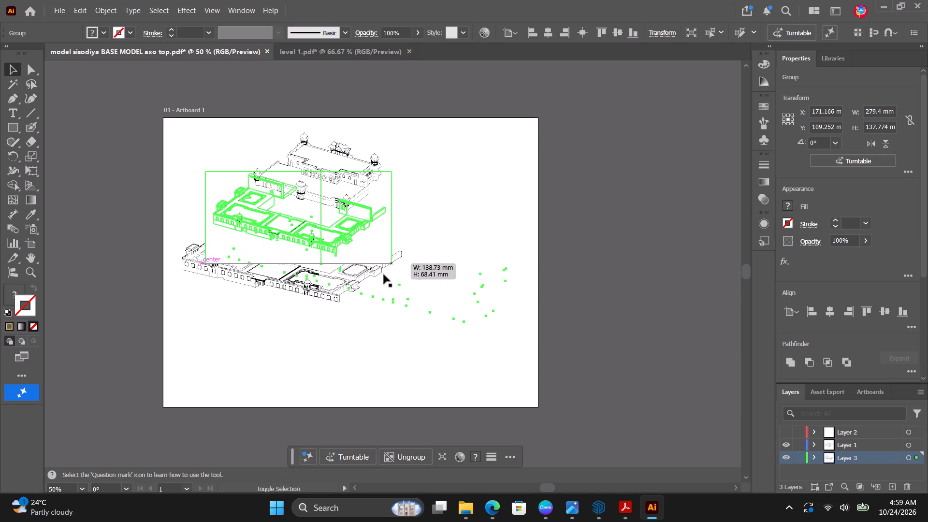
{"action": "left_click_drag", "start_coordinate": [340, 238], "coordinate": [309, 373]}
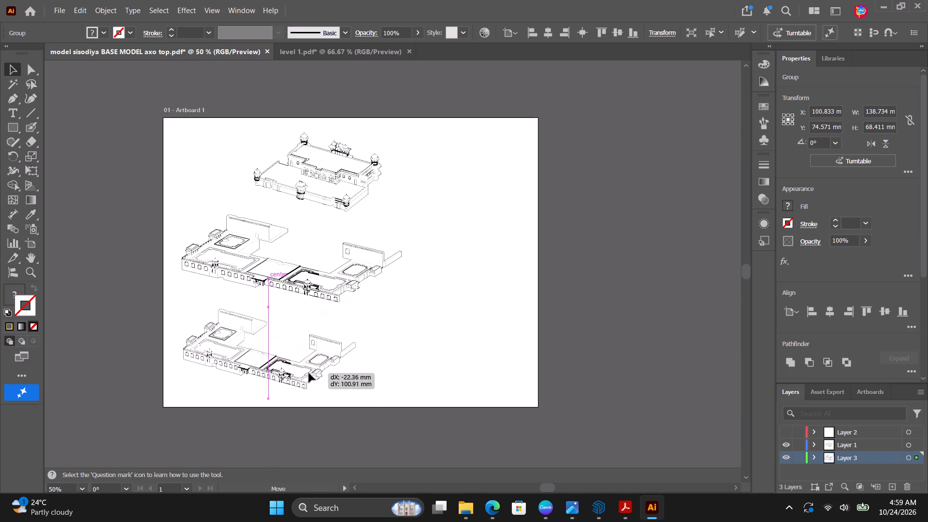
{"action": "left_click_drag", "start_coordinate": [309, 373], "coordinate": [308, 373]}
{"action": "left_click_drag", "start_coordinate": [361, 399], "coordinate": [428, 432], "text": "shift"}
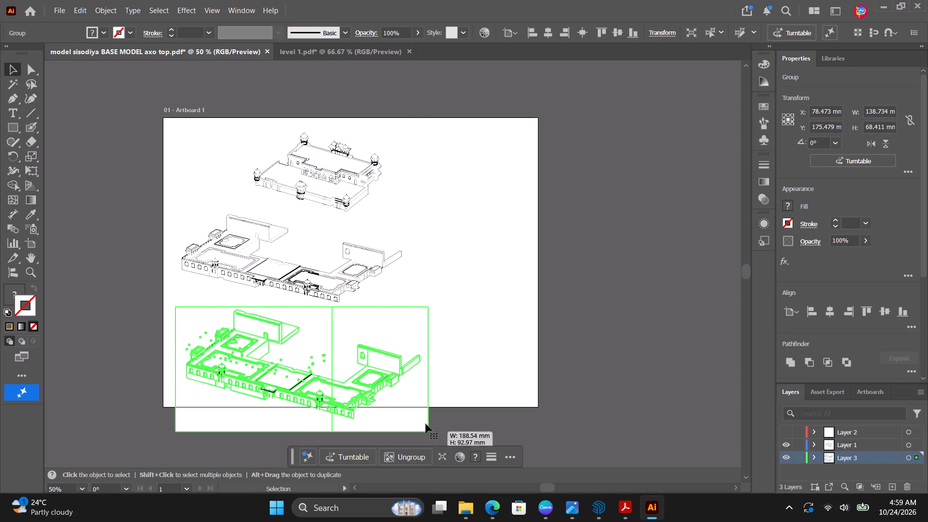
{"action": "left_click", "coordinate": [573, 404]}
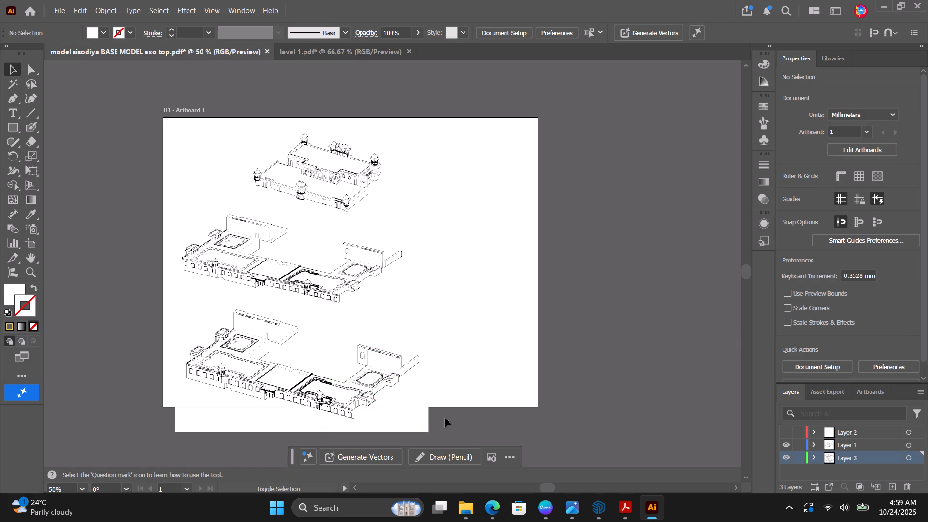
Move the pasted base model copy left by about 28 mm, keeping it below the other base model, and deselect it.
{"action": "left_click_drag", "start_coordinate": [446, 418], "coordinate": [355, 385], "text": "shift"}
{"action": "left_click_drag", "start_coordinate": [365, 378], "coordinate": [328, 372]}
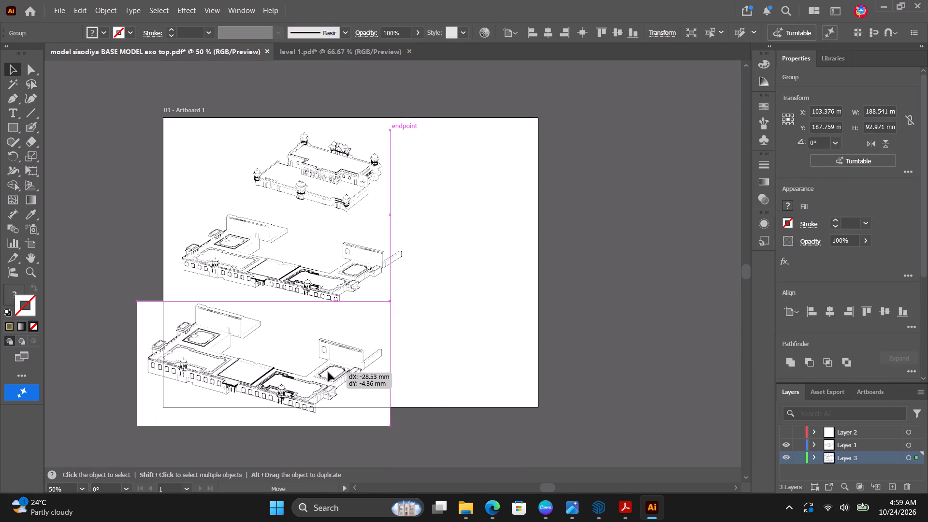
{"action": "left_click_drag", "start_coordinate": [328, 372], "coordinate": [328, 377]}
{"action": "left_click", "coordinate": [623, 365]}
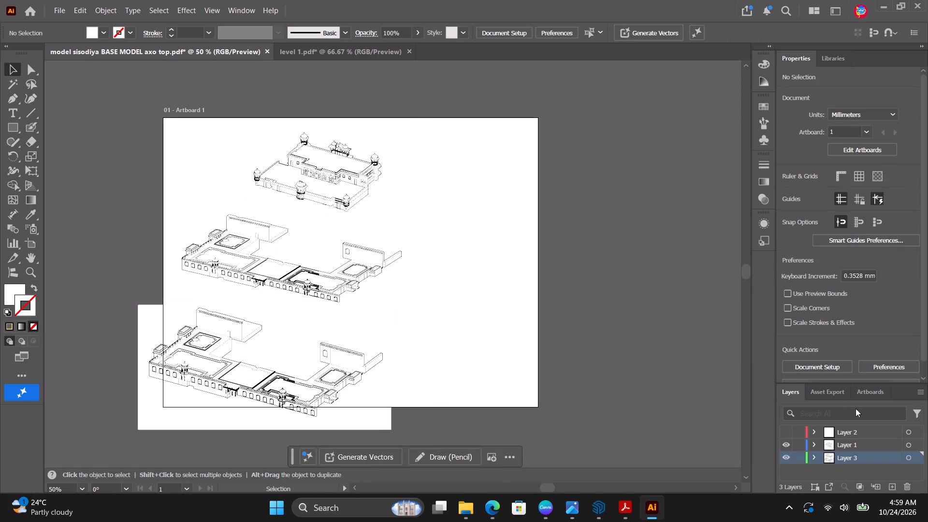
Select all three stacked drawings, scale them down together, move them to the middle of the artboard, and deselect.
{"action": "left_click_drag", "start_coordinate": [555, 99], "coordinate": [324, 365]}
{"action": "left_click_drag", "start_coordinate": [324, 365], "coordinate": [135, 430]}
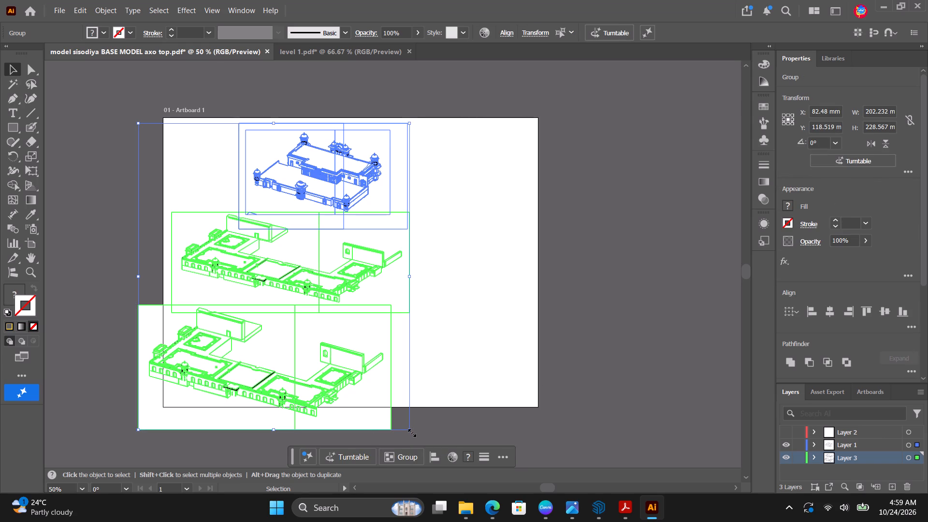
{"action": "left_click_drag", "start_coordinate": [411, 432], "coordinate": [343, 360], "text": "shift"}
{"action": "left_click_drag", "start_coordinate": [284, 255], "coordinate": [369, 267]}
{"action": "left_click", "coordinate": [705, 285]}
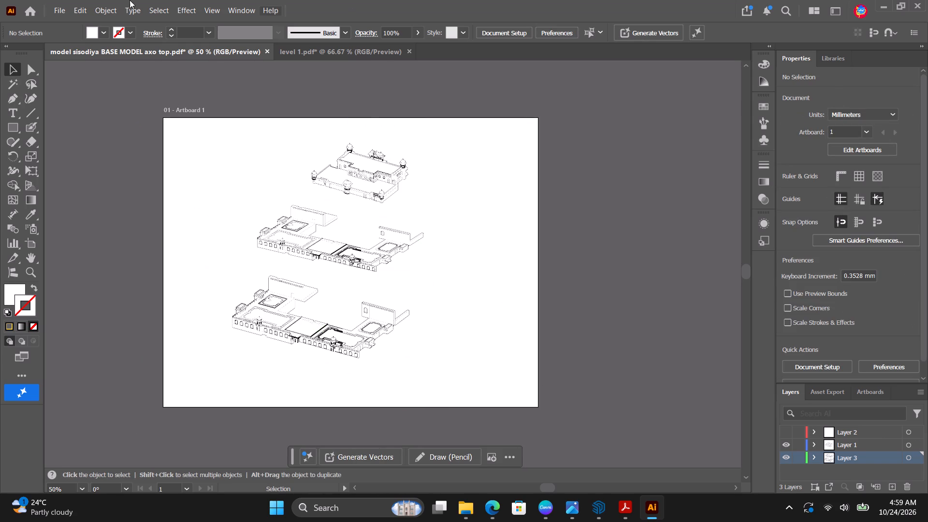
Export the artboard for screens as a 1x PNG into the RENDERS folder.
{"action": "left_click", "coordinate": [61, 8]}
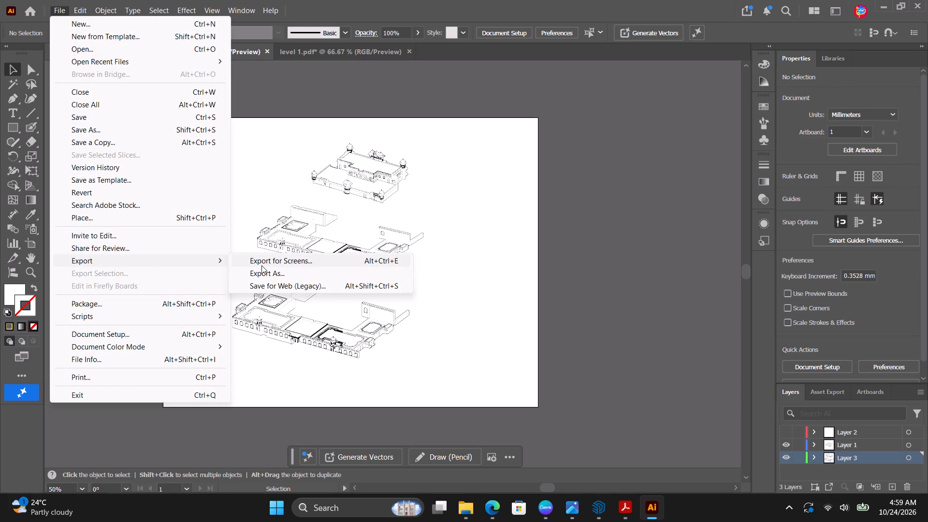
{"action": "left_click", "coordinate": [261, 265]}
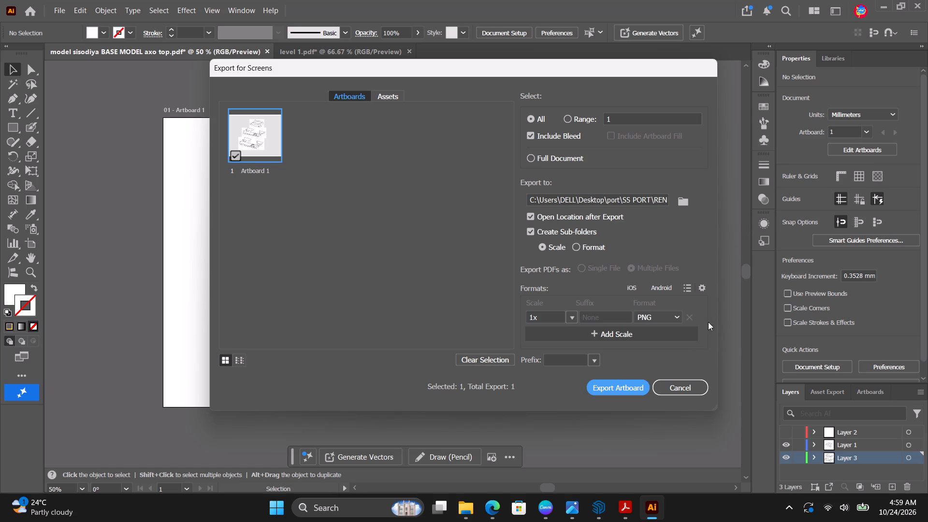
{"action": "left_click", "coordinate": [616, 389]}
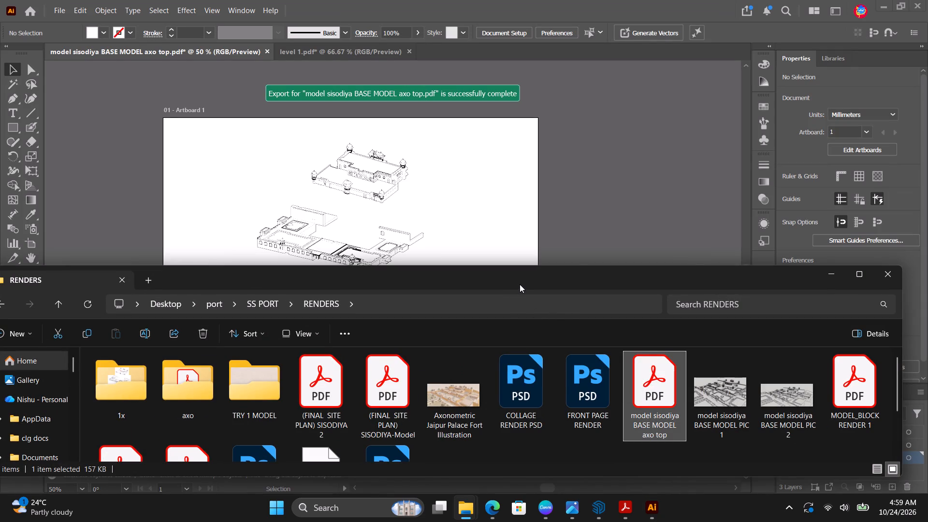
{"action": "left_click_drag", "start_coordinate": [525, 282], "coordinate": [543, 271]}
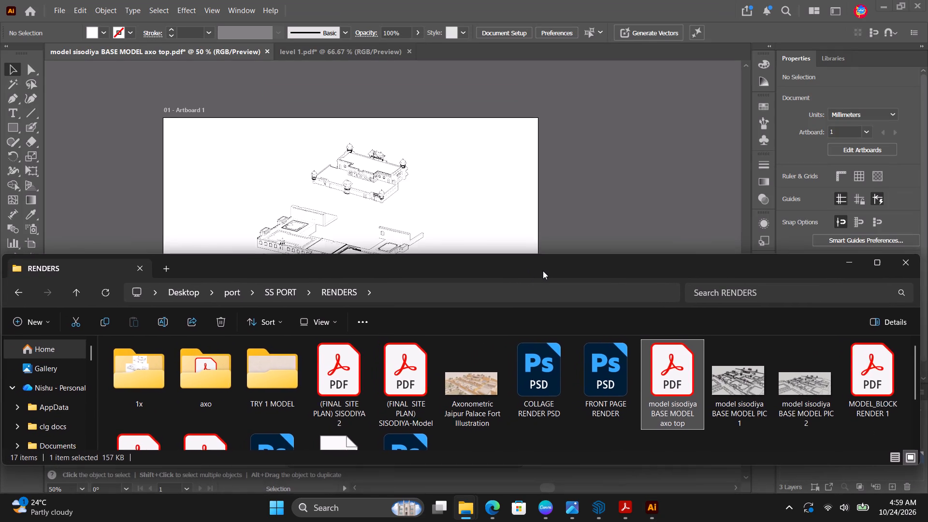
{"action": "left_click_drag", "start_coordinate": [543, 271], "coordinate": [680, 107]}
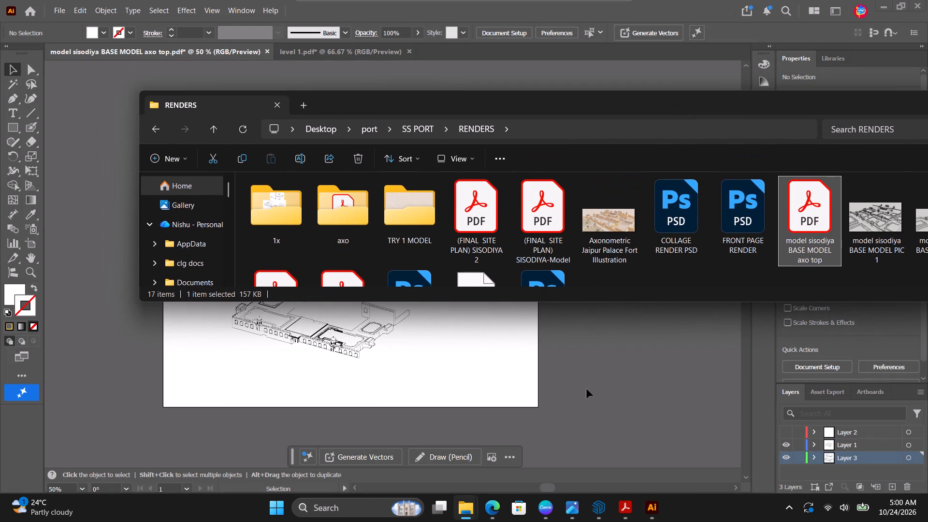
Browse the SS PORT folder and the recent files on the Home page in File Explorer.
{"action": "left_click", "coordinate": [543, 508]}
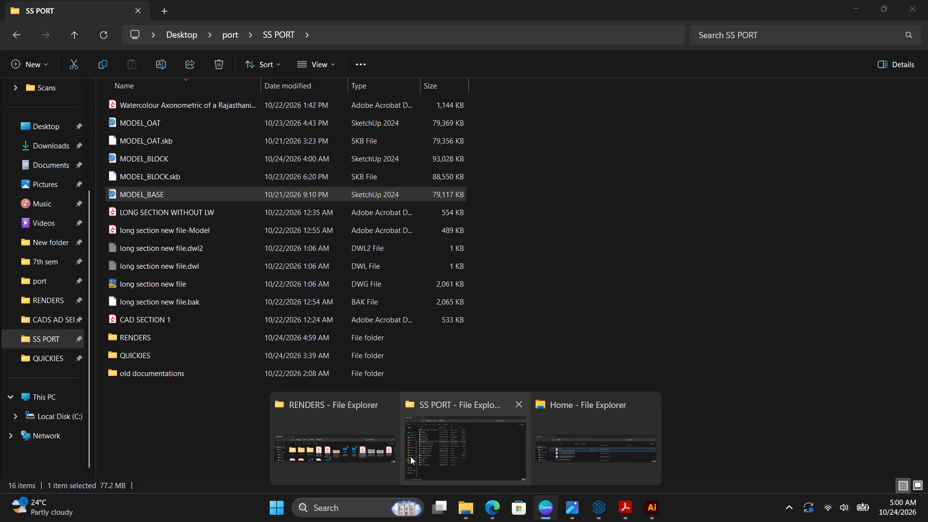
{"action": "left_click", "coordinate": [429, 450]}
{"action": "scroll", "coordinate": [11, 92], "scroll_direction": "up", "scroll_amount": 2}
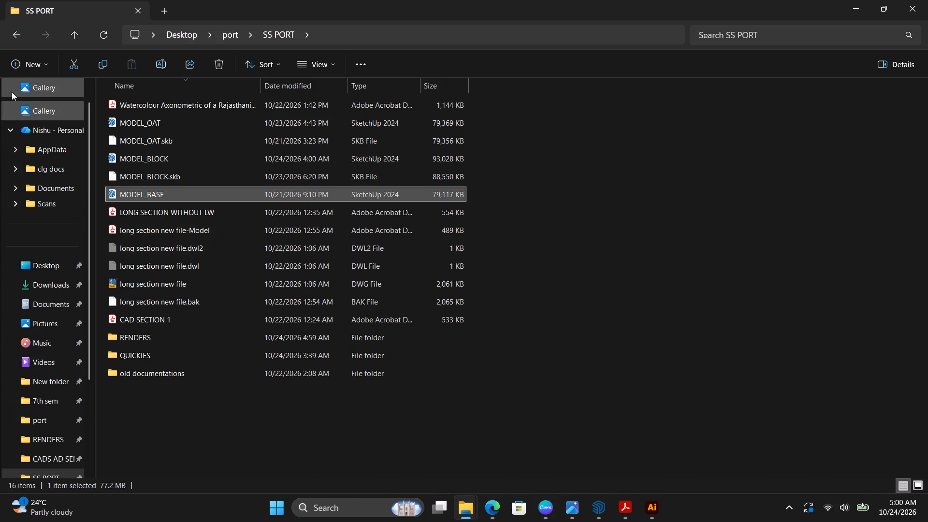
{"action": "scroll", "coordinate": [12, 92], "scroll_direction": "up", "scroll_amount": 3}
{"action": "left_click", "coordinate": [18, 90]}
{"action": "double_click", "coordinate": [50, 87]}
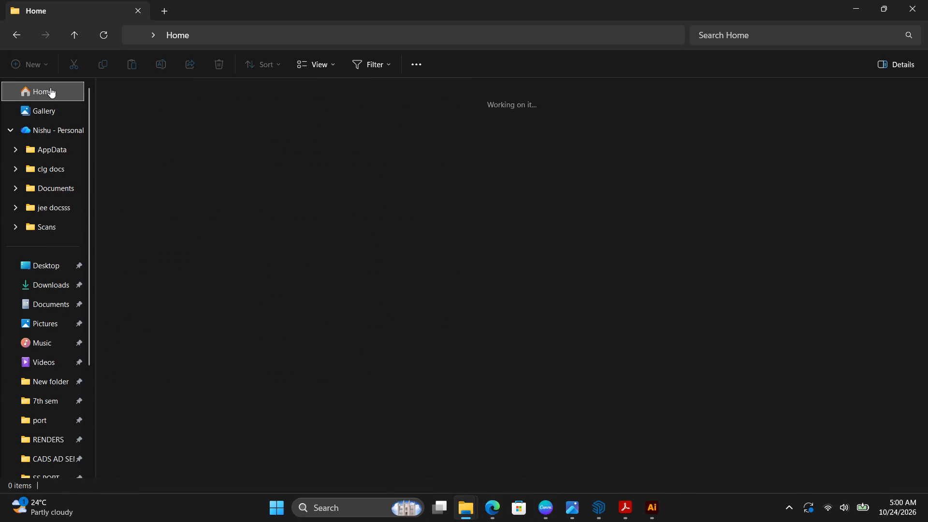
{"action": "scroll", "coordinate": [313, 271], "scroll_direction": "up", "scroll_amount": 2}
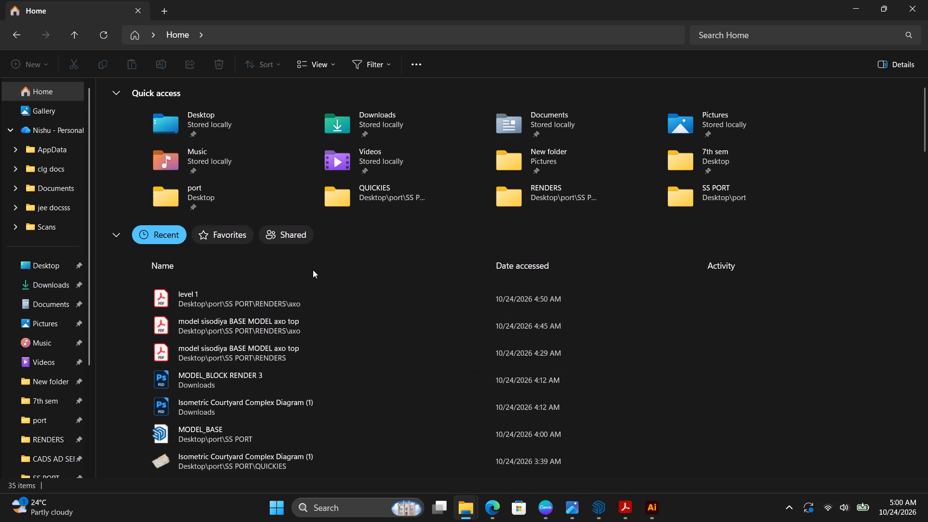
{"action": "scroll", "coordinate": [313, 270], "scroll_direction": "up", "scroll_amount": 1}
{"action": "scroll", "coordinate": [315, 262], "scroll_direction": "down", "scroll_amount": 3}
{"action": "scroll", "coordinate": [319, 254], "scroll_direction": "up", "scroll_amount": 6}
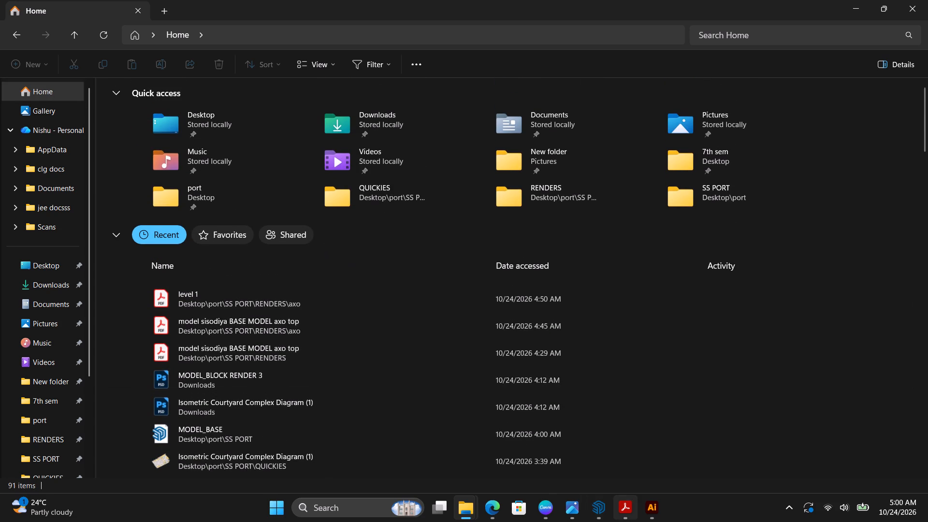
Switch to Illustrator and export the stacked drawings in PNG format as "trial 1" in the axo folder.
{"action": "left_click", "coordinate": [653, 513]}
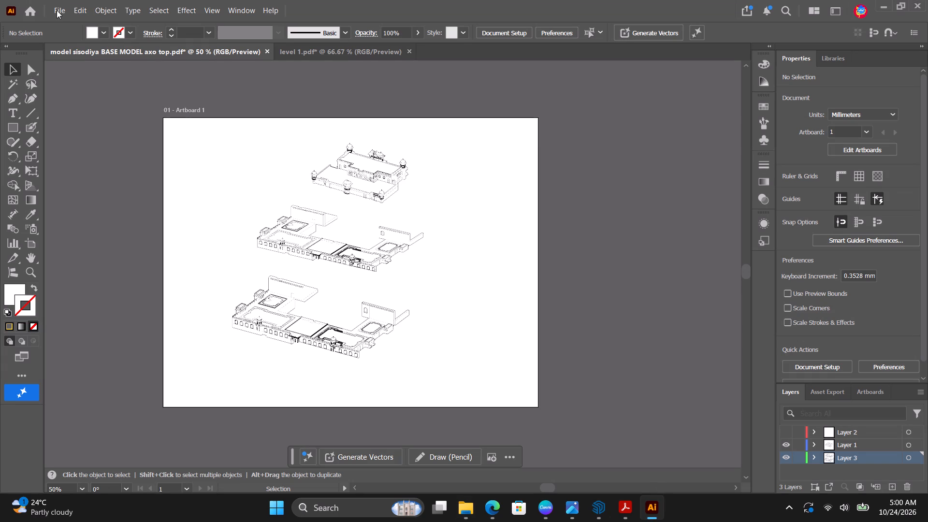
{"action": "left_click", "coordinate": [57, 10]}
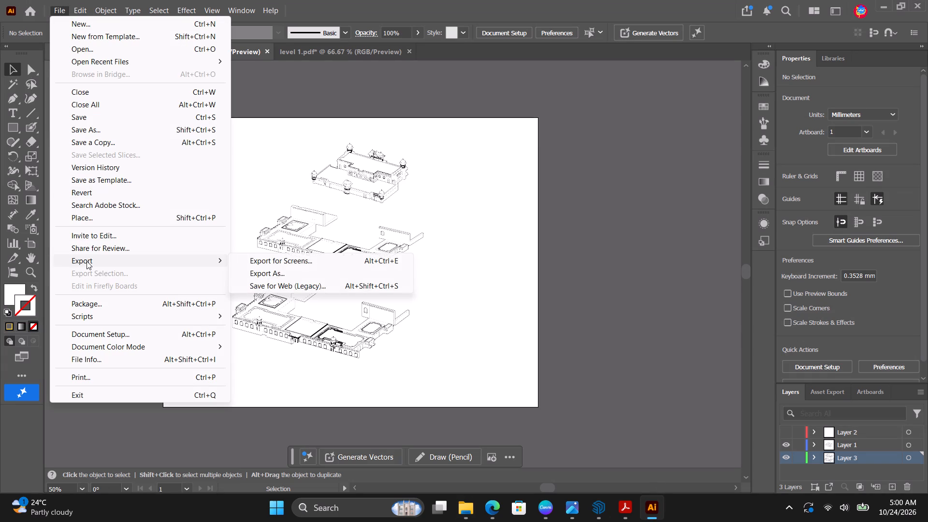
{"action": "left_click", "coordinate": [258, 271]}
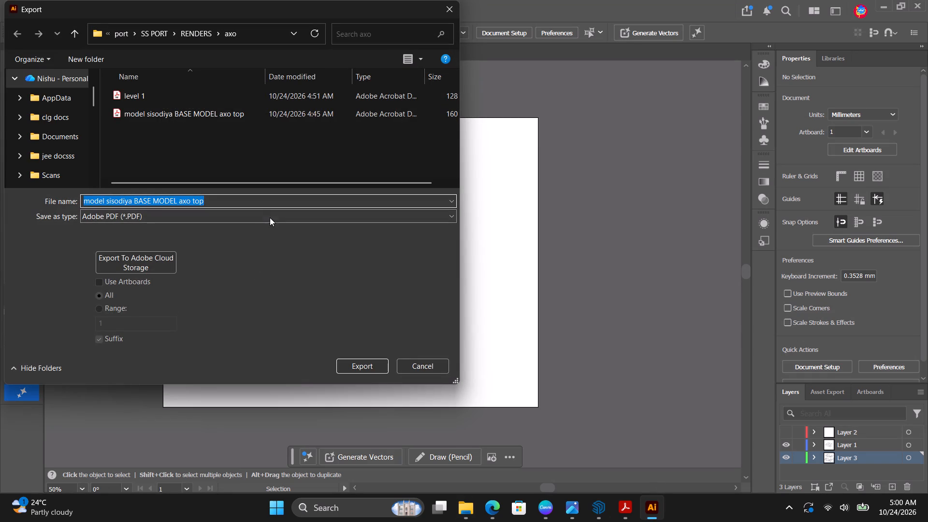
{"action": "left_click", "coordinate": [270, 216]}
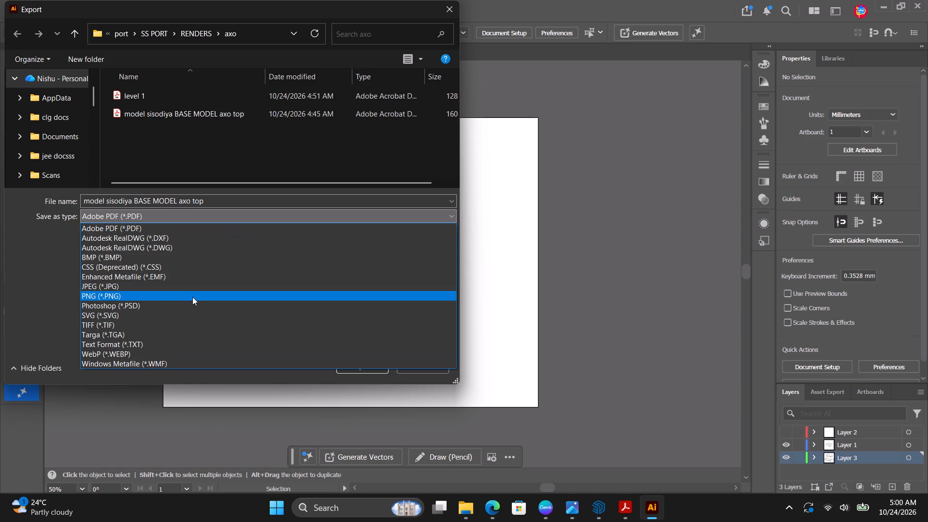
{"action": "left_click", "coordinate": [192, 297]}
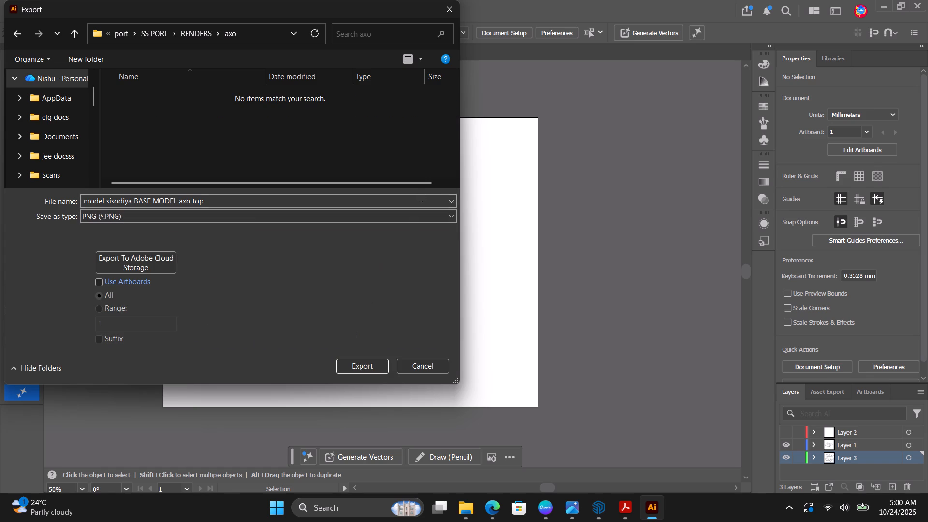
{"action": "left_click_drag", "start_coordinate": [413, 203], "coordinate": [89, 203]}
{"action": "type", "text": "trial 1"}
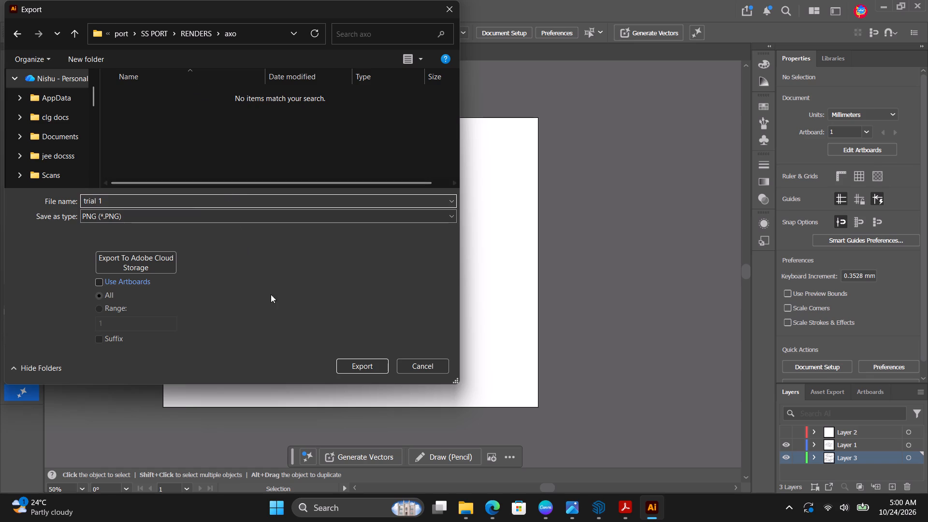
{"action": "left_click", "coordinate": [370, 368]}
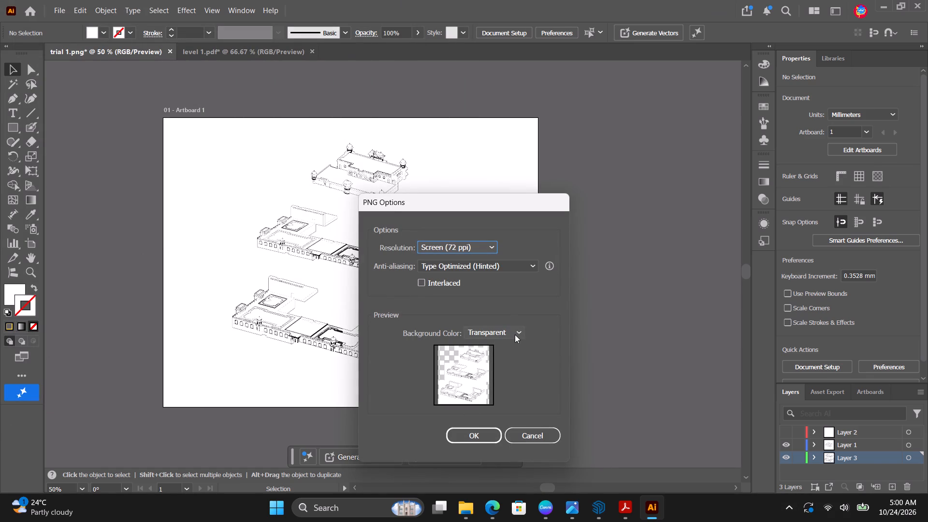
Complete the PNG export with Art Optimized (Supersampling) anti-aliasing and interlacing on.
{"action": "left_click", "coordinate": [509, 266]}
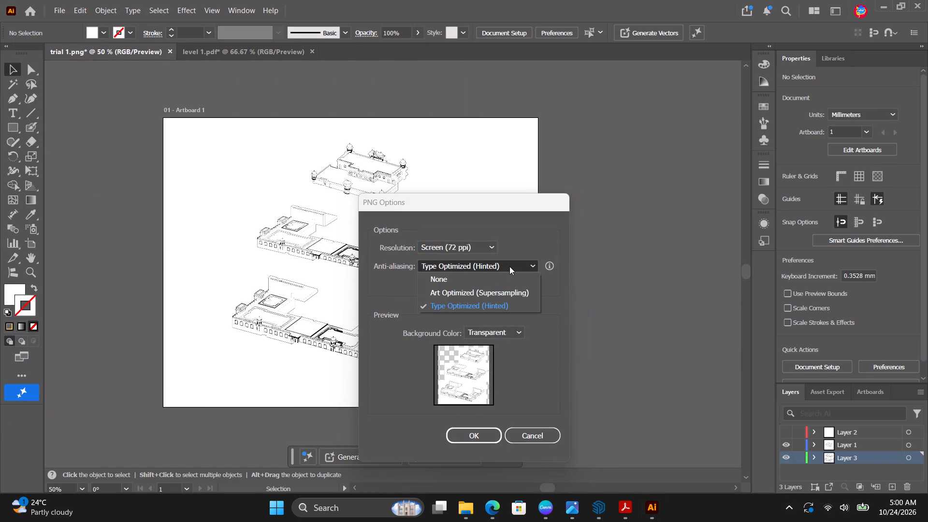
{"action": "left_click", "coordinate": [511, 293]}
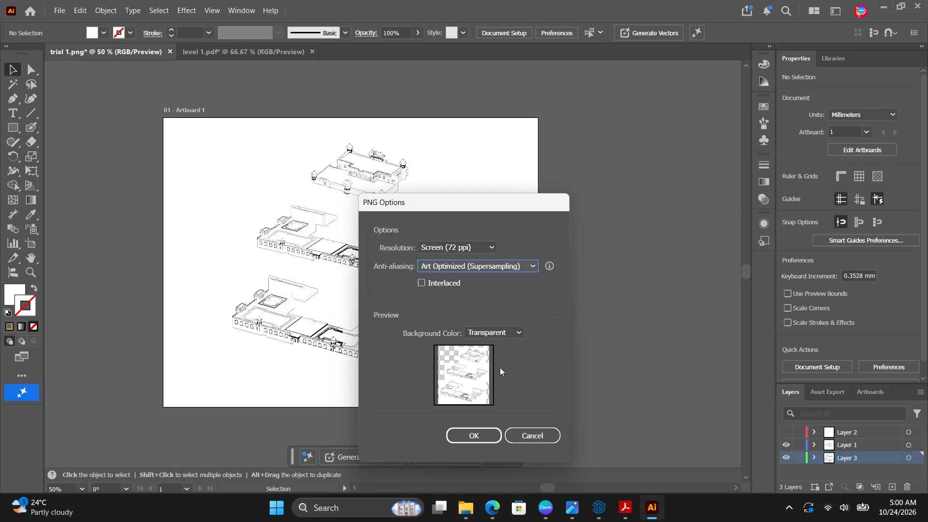
{"action": "left_click", "coordinate": [424, 279]}
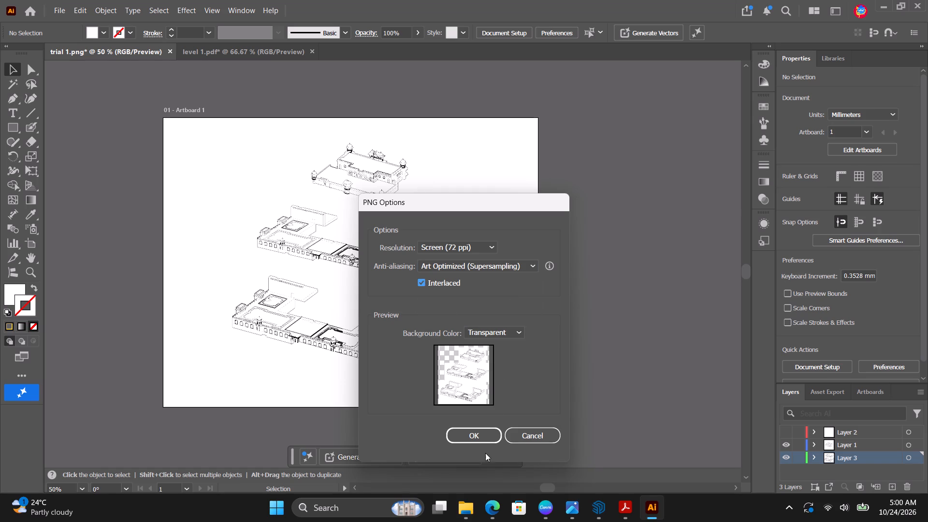
{"action": "left_click", "coordinate": [490, 437]}
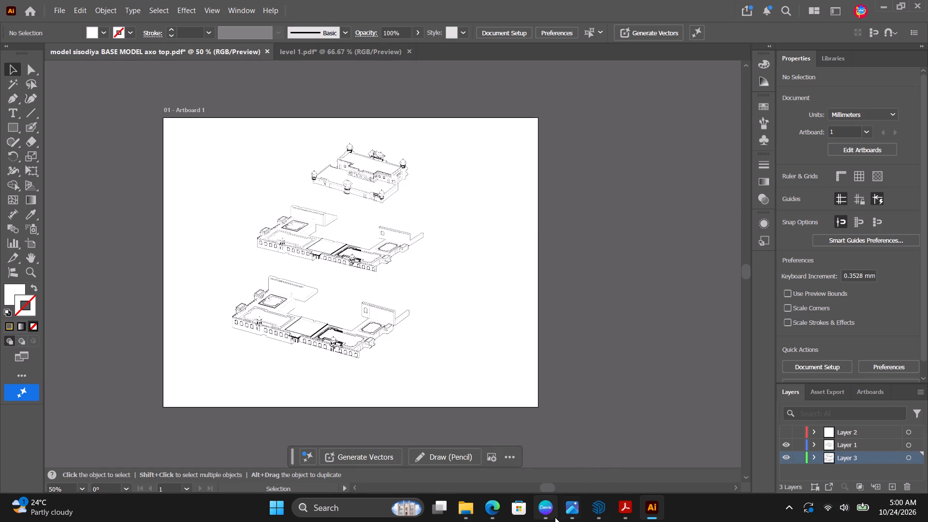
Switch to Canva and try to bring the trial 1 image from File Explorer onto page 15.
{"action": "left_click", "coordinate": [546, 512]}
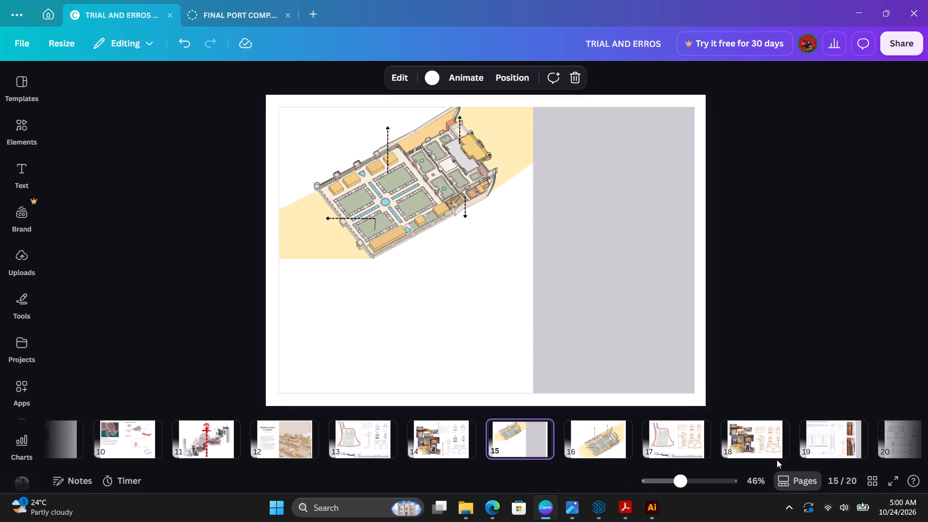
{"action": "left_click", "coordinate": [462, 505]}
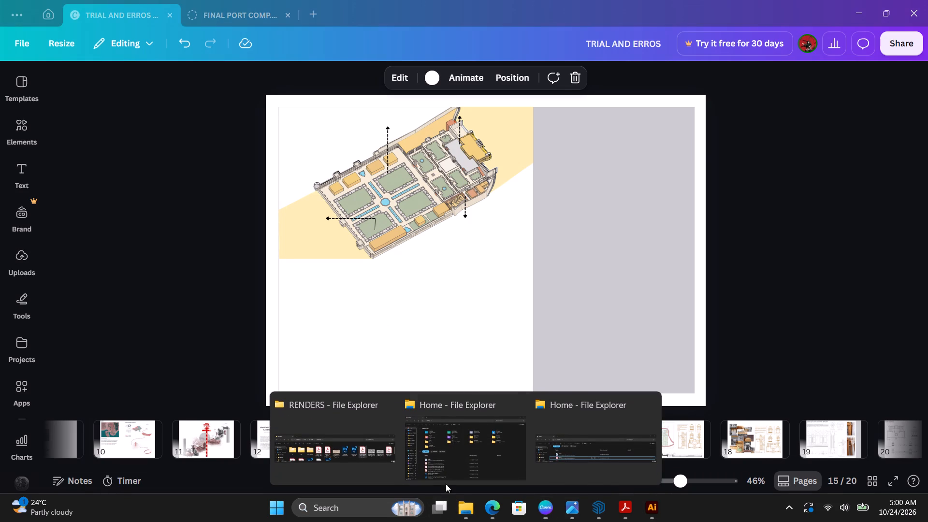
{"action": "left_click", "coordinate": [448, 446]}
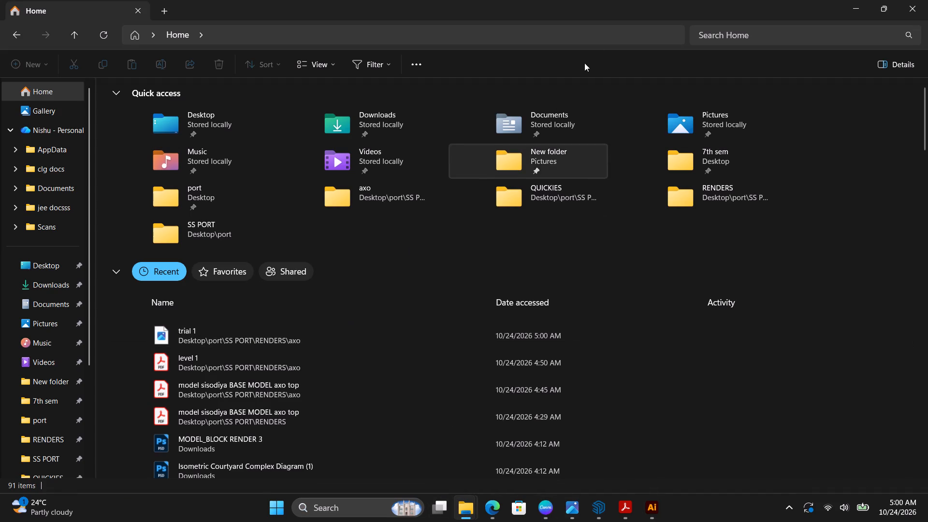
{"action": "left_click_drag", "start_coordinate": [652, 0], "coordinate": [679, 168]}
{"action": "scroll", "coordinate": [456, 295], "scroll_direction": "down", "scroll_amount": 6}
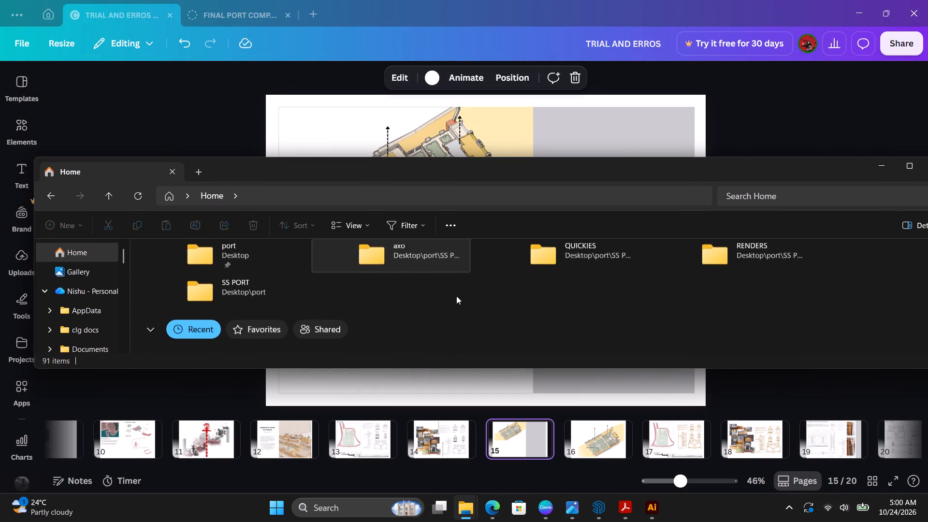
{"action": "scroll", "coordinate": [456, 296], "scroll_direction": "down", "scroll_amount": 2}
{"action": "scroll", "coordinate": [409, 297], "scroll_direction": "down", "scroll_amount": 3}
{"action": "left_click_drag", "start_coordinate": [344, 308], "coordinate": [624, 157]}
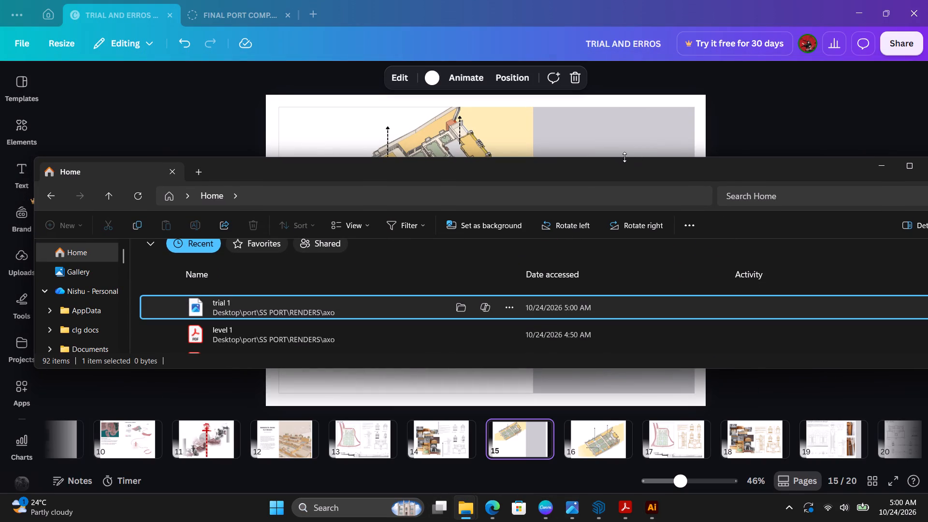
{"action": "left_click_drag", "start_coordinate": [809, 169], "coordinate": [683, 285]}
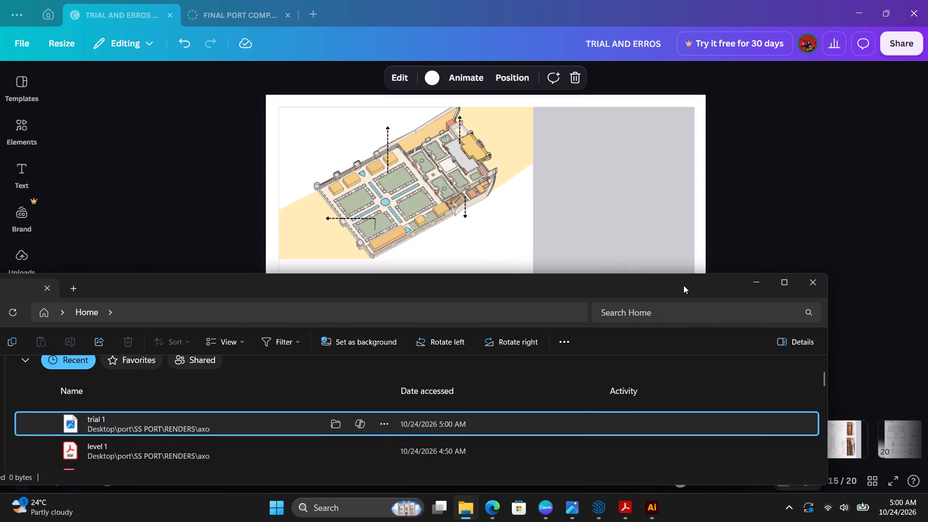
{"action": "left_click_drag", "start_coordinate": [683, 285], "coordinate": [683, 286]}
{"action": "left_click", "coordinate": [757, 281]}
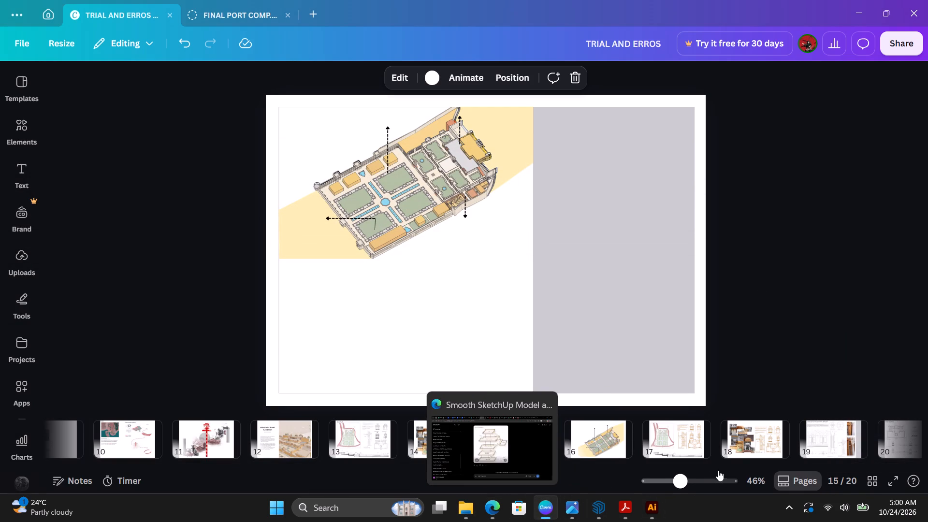
Show Canva's uploads and add the trial 1 image from File Explorer's recent files to page 15.
{"action": "left_click", "coordinate": [29, 259]}
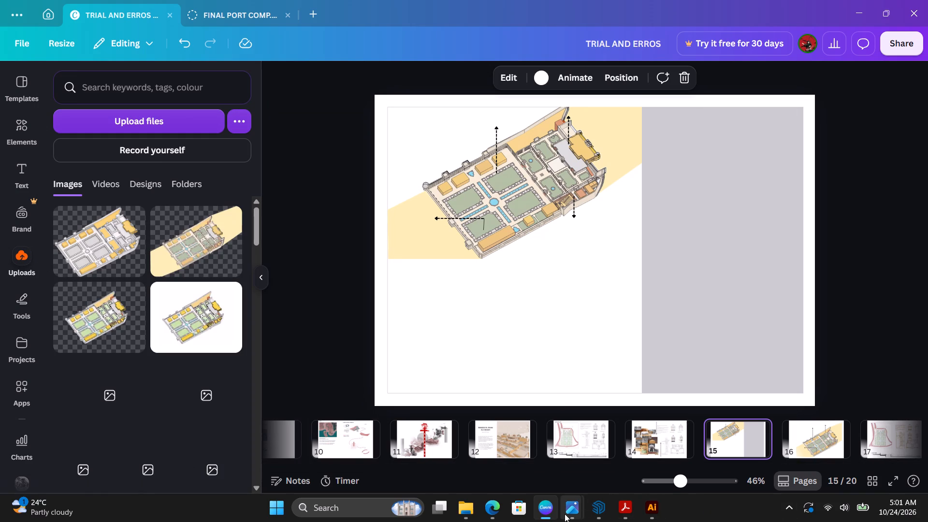
{"action": "left_click", "coordinate": [466, 518]}
{"action": "left_click", "coordinate": [602, 458]}
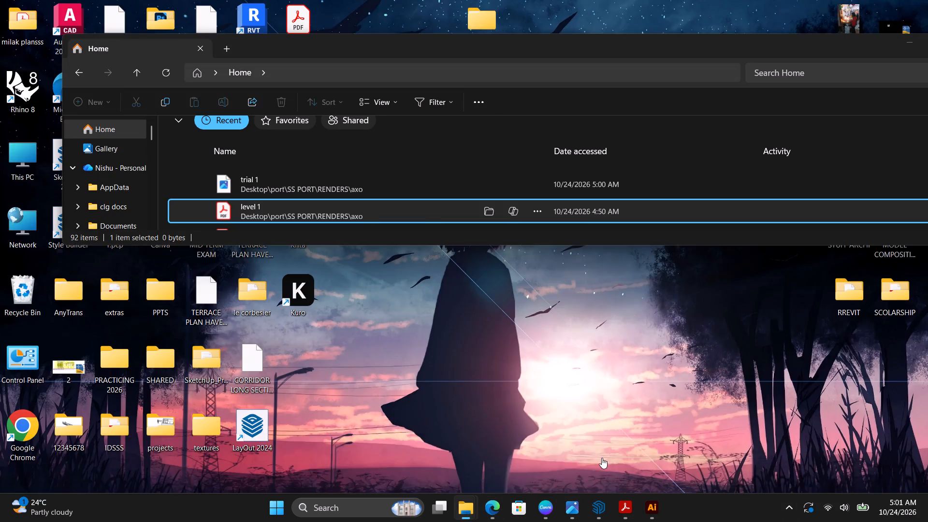
{"action": "left_click_drag", "start_coordinate": [441, 180], "coordinate": [710, 335]}
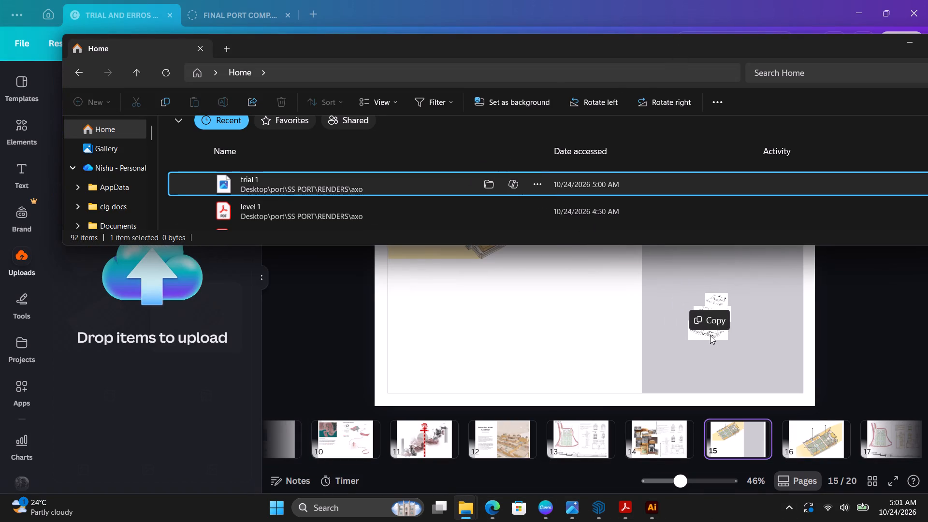
{"action": "left_click_drag", "start_coordinate": [710, 335], "coordinate": [710, 335]}
Move the exploded axonometric image onto the grey panel, resize it to fill the panel's lower part, and deselect it.
{"action": "left_click_drag", "start_coordinate": [627, 264], "coordinate": [697, 244]}
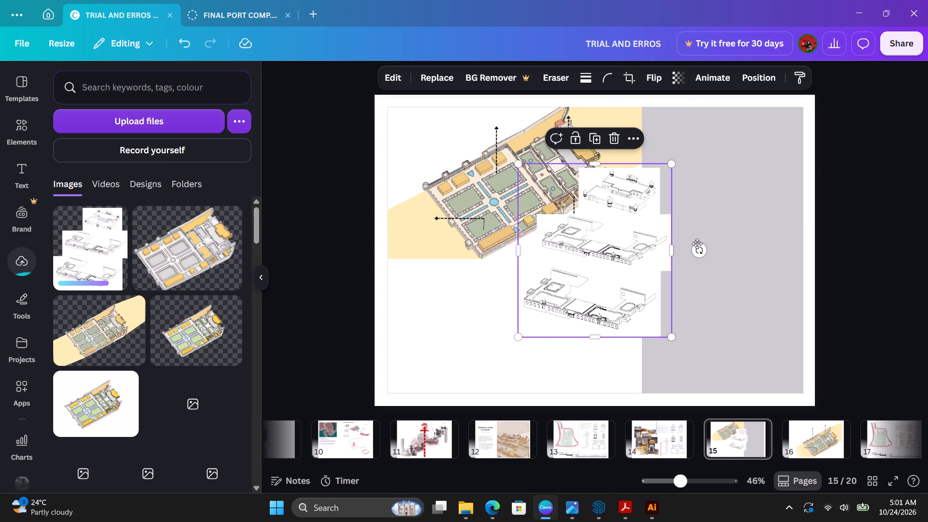
{"action": "left_click_drag", "start_coordinate": [697, 244], "coordinate": [753, 240]}
{"action": "left_click_drag", "start_coordinate": [722, 311], "coordinate": [723, 313]}
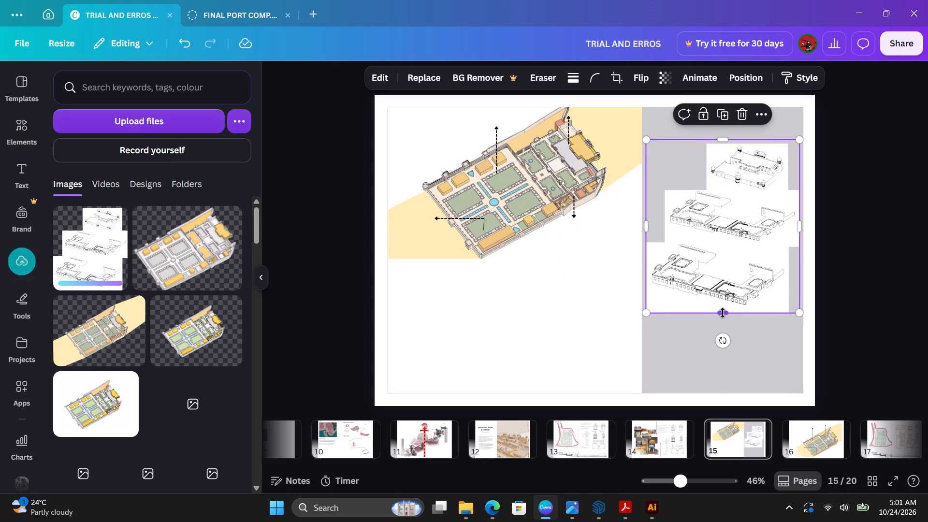
{"action": "left_click_drag", "start_coordinate": [723, 313], "coordinate": [723, 391]}
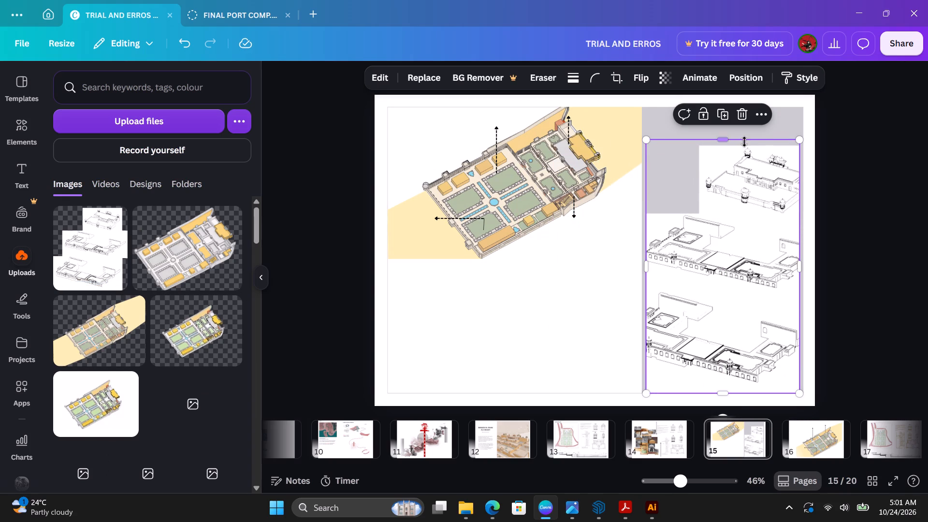
{"action": "left_click_drag", "start_coordinate": [727, 142], "coordinate": [736, 111]}
{"action": "left_click_drag", "start_coordinate": [798, 106], "coordinate": [767, 165]}
{"action": "left_click_drag", "start_coordinate": [766, 282], "coordinate": [809, 288]}
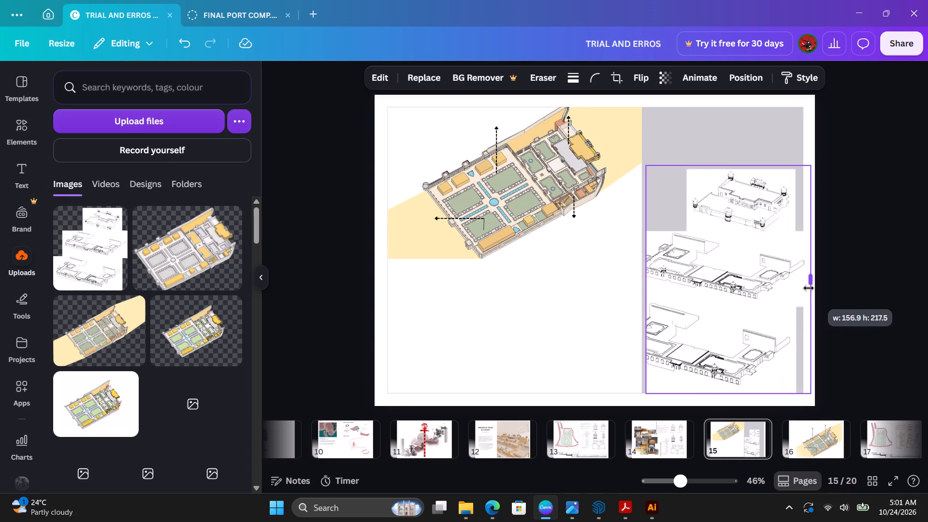
{"action": "left_click_drag", "start_coordinate": [809, 288], "coordinate": [801, 288]}
{"action": "left_click", "coordinate": [914, 134]}
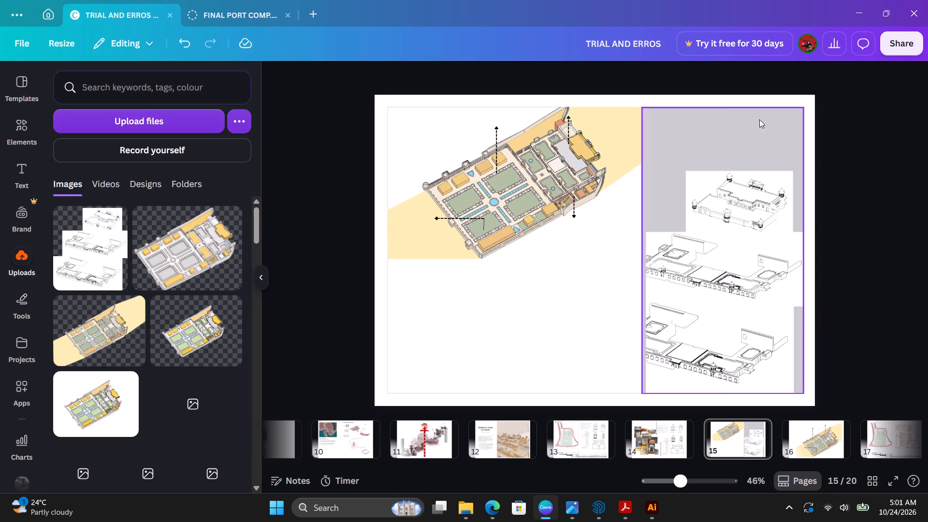
Recolour the grey panel behind the exploded drawing white and deselect it.
{"action": "left_click", "coordinate": [759, 119]}
{"action": "left_click", "coordinate": [493, 79]}
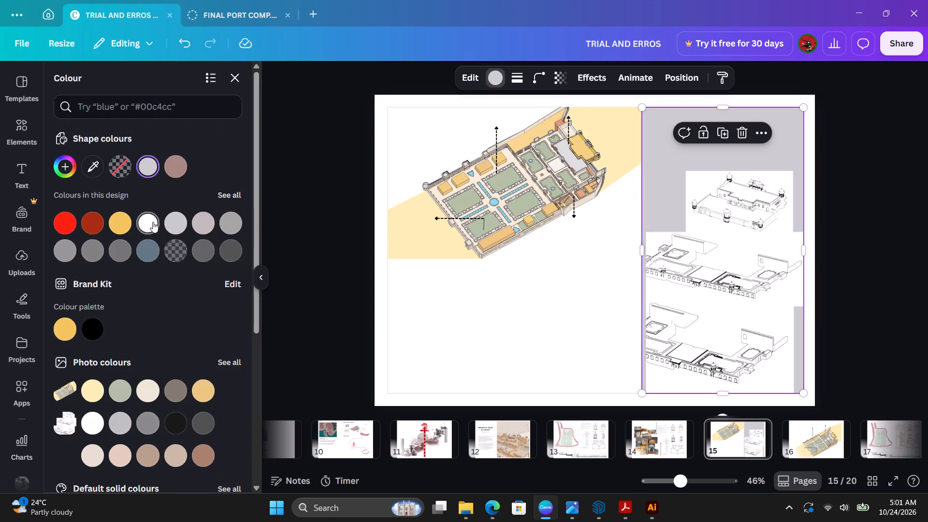
{"action": "left_click", "coordinate": [153, 222]}
{"action": "left_click", "coordinate": [910, 229]}
Extend the exploded drawing's left edge to uncover the cropped ends of the base models, and deselect it.
{"action": "left_click", "coordinate": [722, 249]}
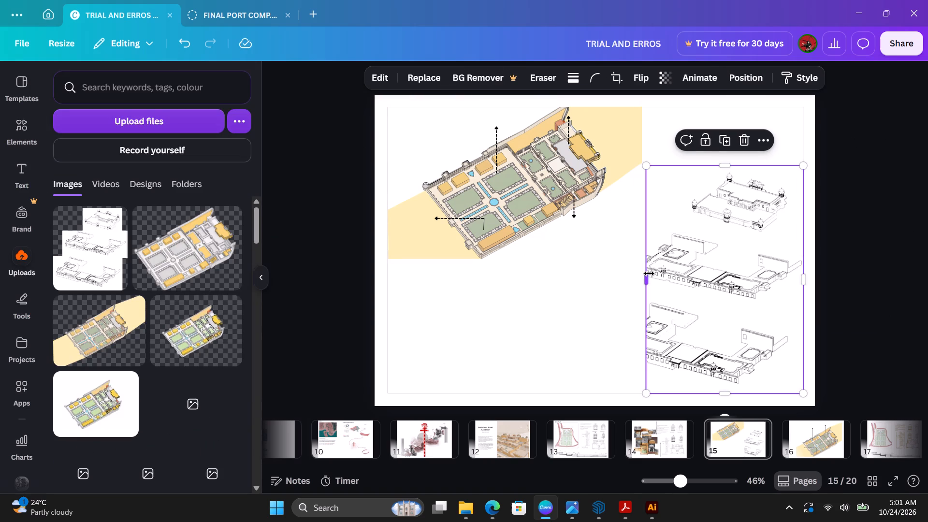
{"action": "left_click_drag", "start_coordinate": [649, 274], "coordinate": [629, 280]}
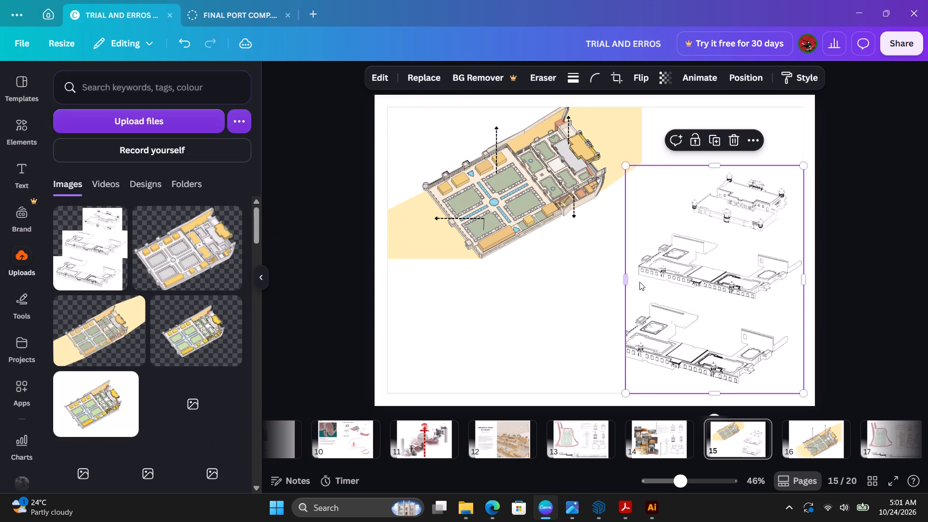
{"action": "left_click_drag", "start_coordinate": [629, 279], "coordinate": [610, 286]}
{"action": "left_click", "coordinate": [874, 245]}
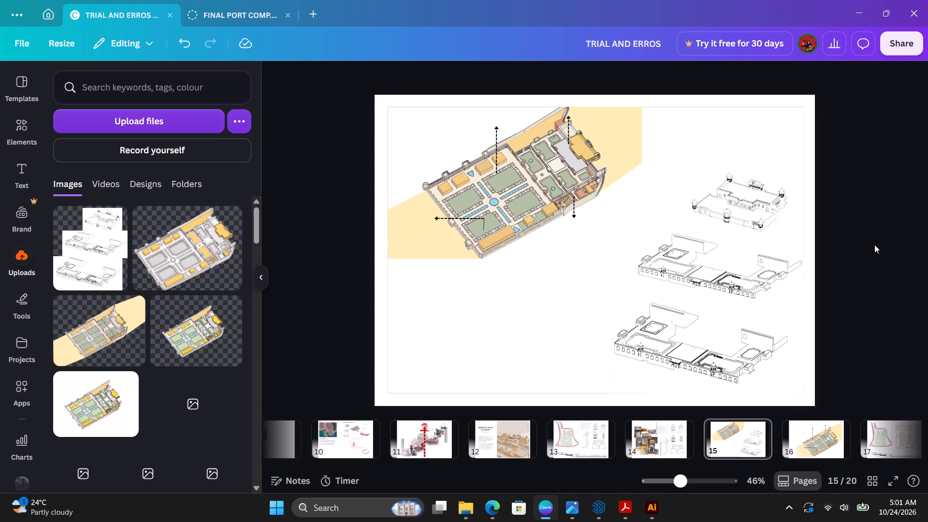
Move the exploded drawing up and slightly left so its top edge meets the page's top margin.
{"action": "left_click_drag", "start_coordinate": [741, 245], "coordinate": [734, 188]}
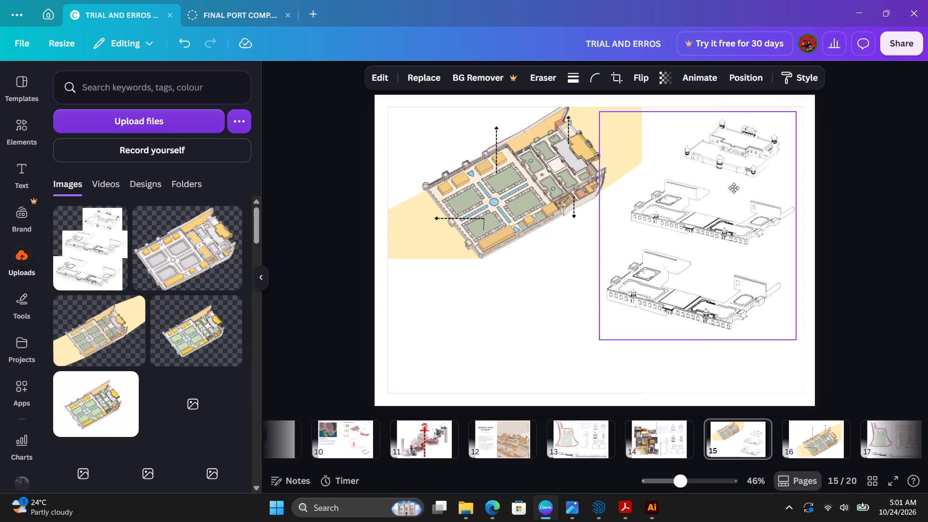
{"action": "left_click_drag", "start_coordinate": [734, 188], "coordinate": [734, 186]}
{"action": "left_click", "coordinate": [888, 192]}
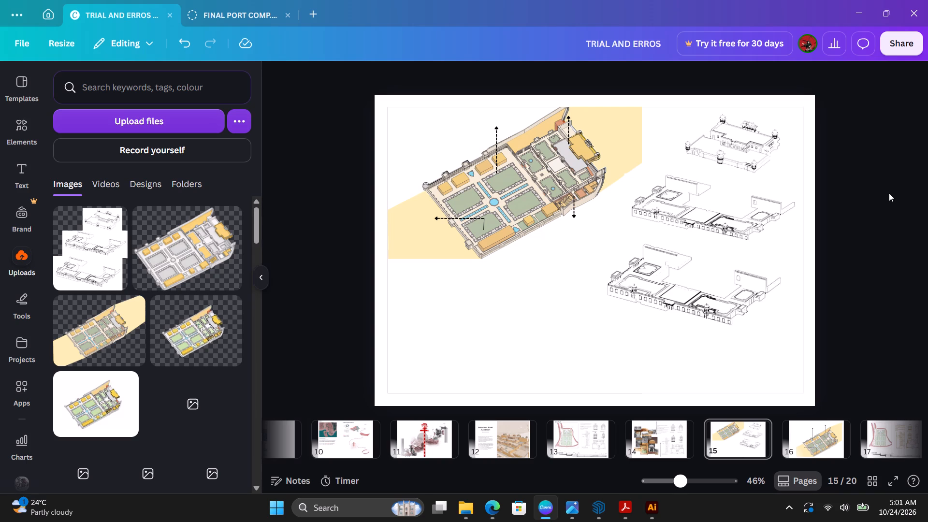
{"action": "left_click_drag", "start_coordinate": [743, 203], "coordinate": [729, 197]}
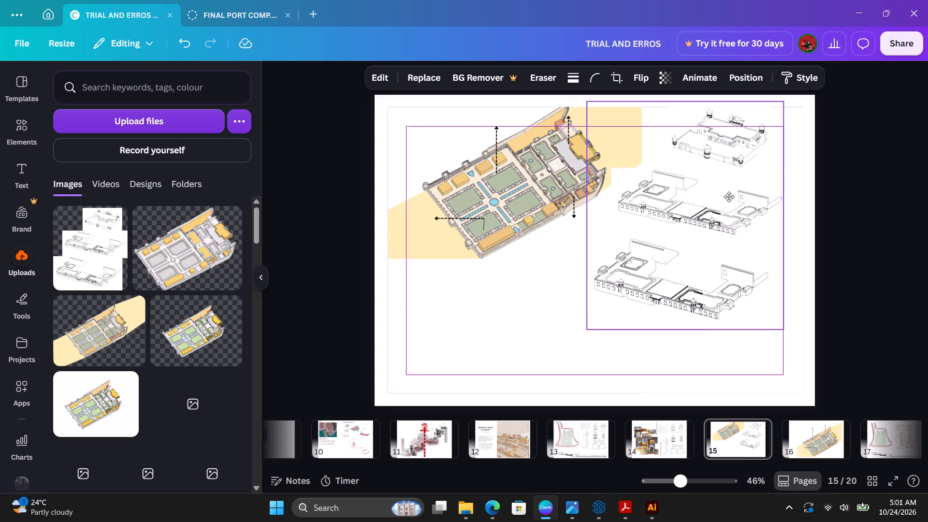
{"action": "left_click_drag", "start_coordinate": [729, 197], "coordinate": [725, 202]}
Send the exploded drawing to the back of the page's layer order.
{"action": "right_click", "coordinate": [726, 200]}
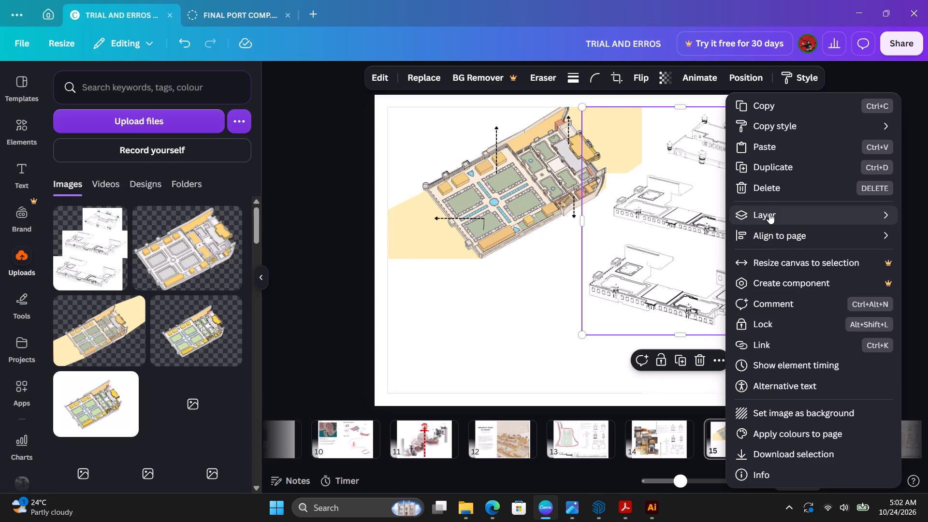
{"action": "left_click", "coordinate": [652, 278]}
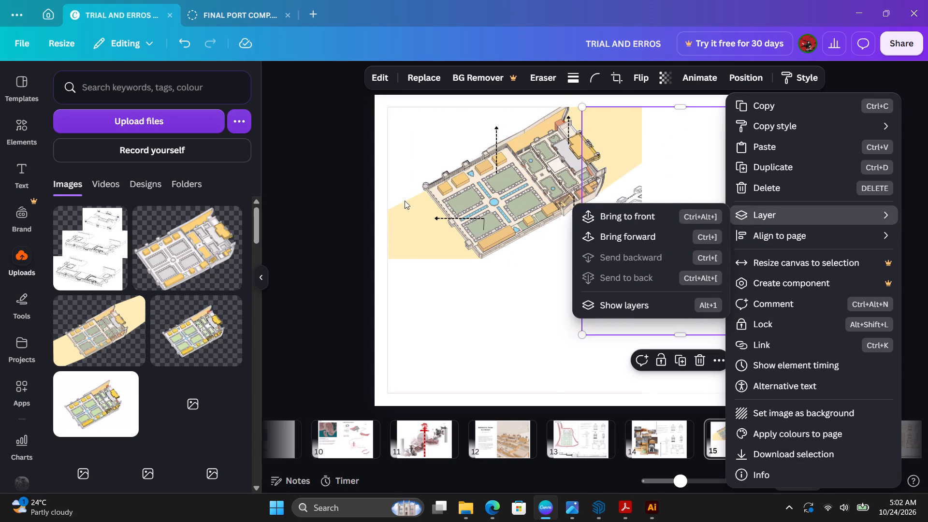
Delete the white panel covering part of the exploded drawing on page 15.
{"action": "left_click", "coordinate": [314, 209]}
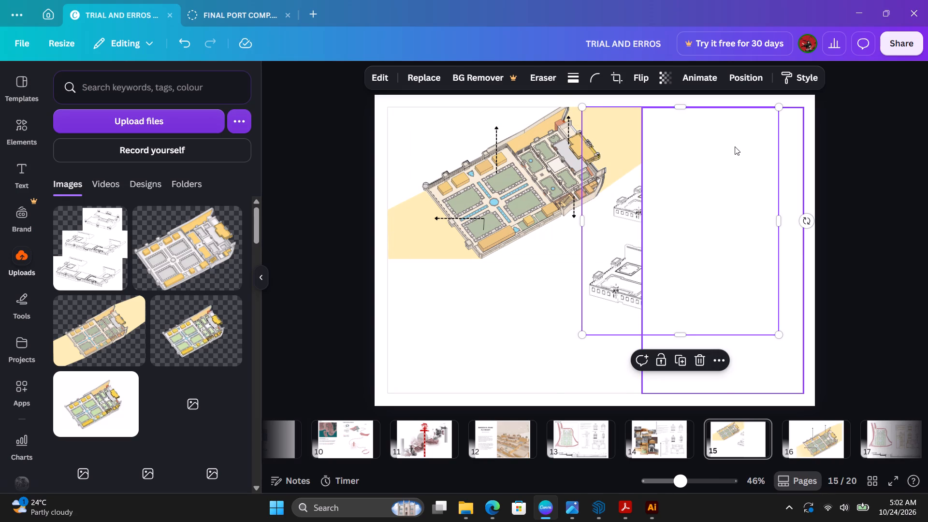
{"action": "left_click", "coordinate": [735, 146]}
{"action": "key", "text": "Delete"}
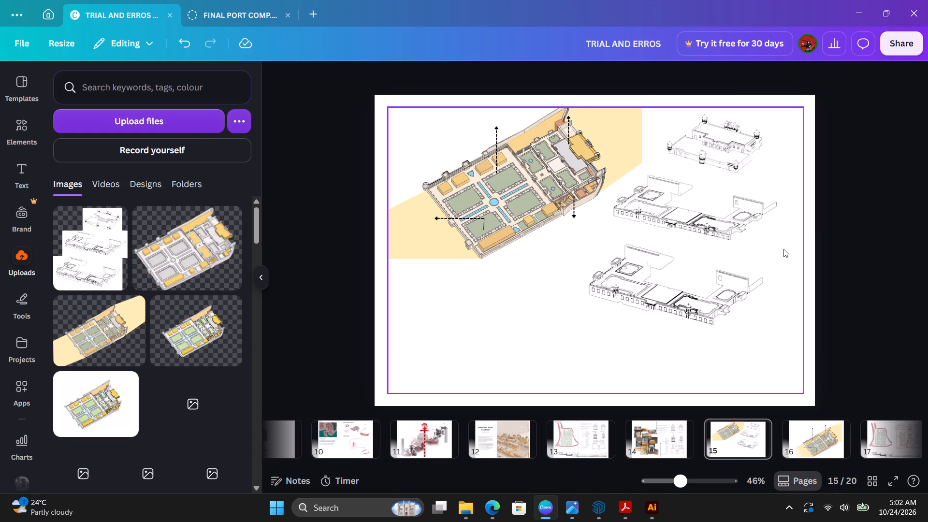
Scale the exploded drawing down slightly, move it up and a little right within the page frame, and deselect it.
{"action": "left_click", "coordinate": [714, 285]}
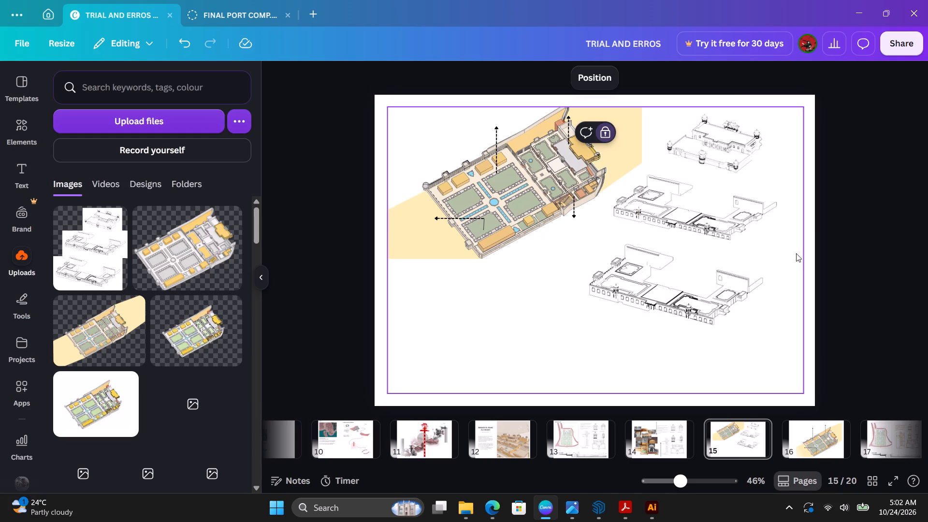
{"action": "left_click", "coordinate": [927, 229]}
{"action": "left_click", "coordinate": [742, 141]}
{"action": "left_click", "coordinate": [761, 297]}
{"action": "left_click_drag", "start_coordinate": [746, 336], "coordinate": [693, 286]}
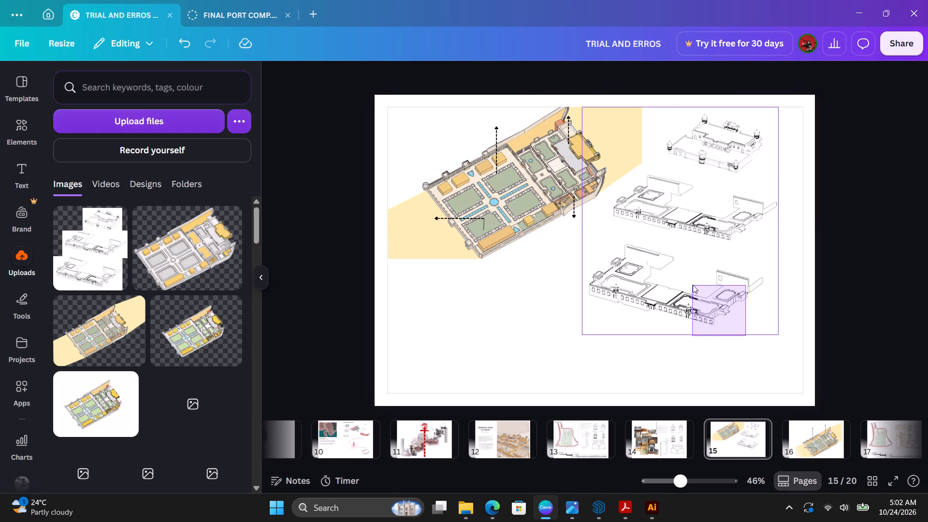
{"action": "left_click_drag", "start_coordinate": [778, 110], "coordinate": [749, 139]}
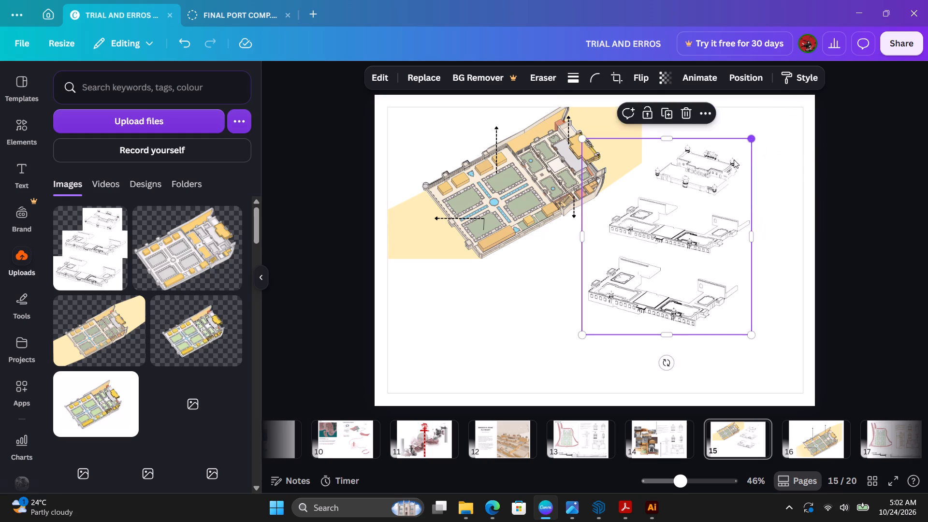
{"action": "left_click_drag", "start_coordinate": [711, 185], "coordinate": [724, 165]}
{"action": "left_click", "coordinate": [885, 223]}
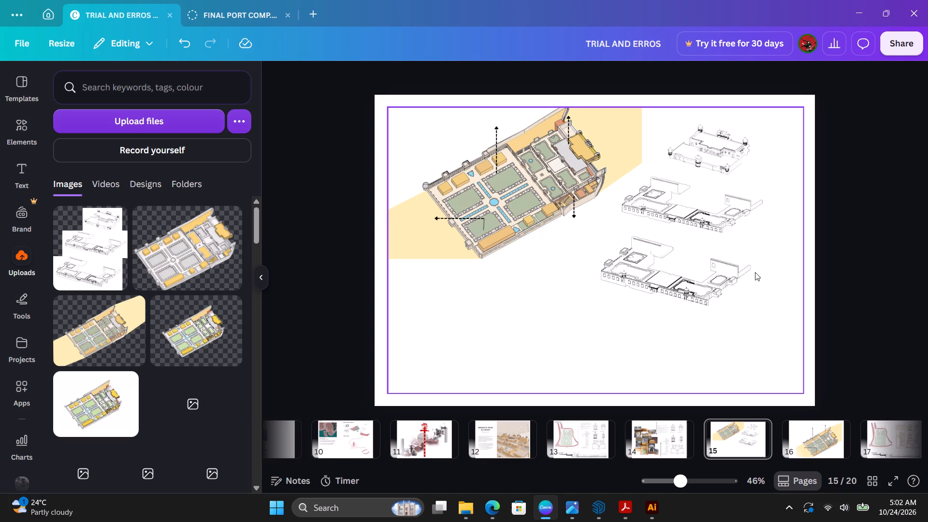
Delete the exploded drawing from page 15, leaving the coloured site view in place.
{"action": "left_click", "coordinate": [732, 206]}
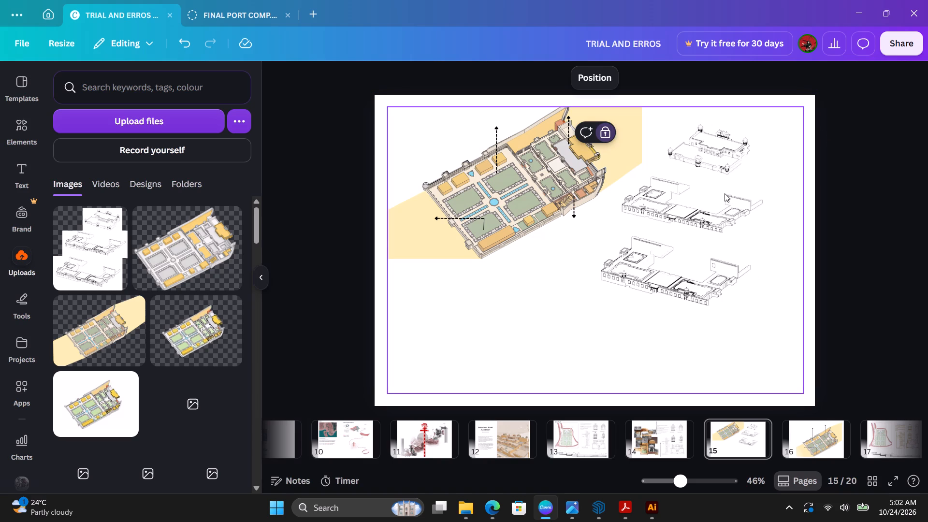
{"action": "left_click_drag", "start_coordinate": [723, 191], "coordinate": [727, 229]}
{"action": "left_click_drag", "start_coordinate": [716, 236], "coordinate": [712, 262]}
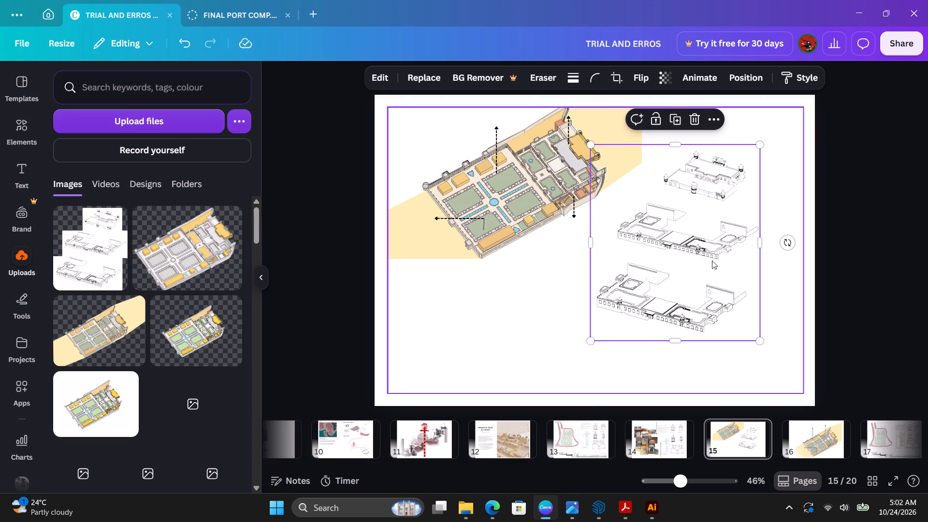
{"action": "key", "text": "Delete"}
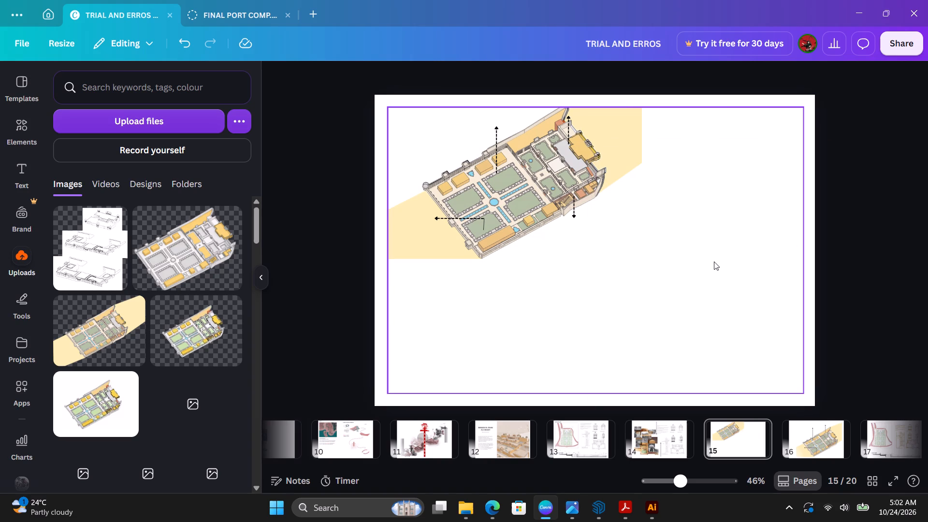
Switch to Illustrator and delete the lowest base model from the exploded drawing.
{"action": "left_click", "coordinate": [640, 507]}
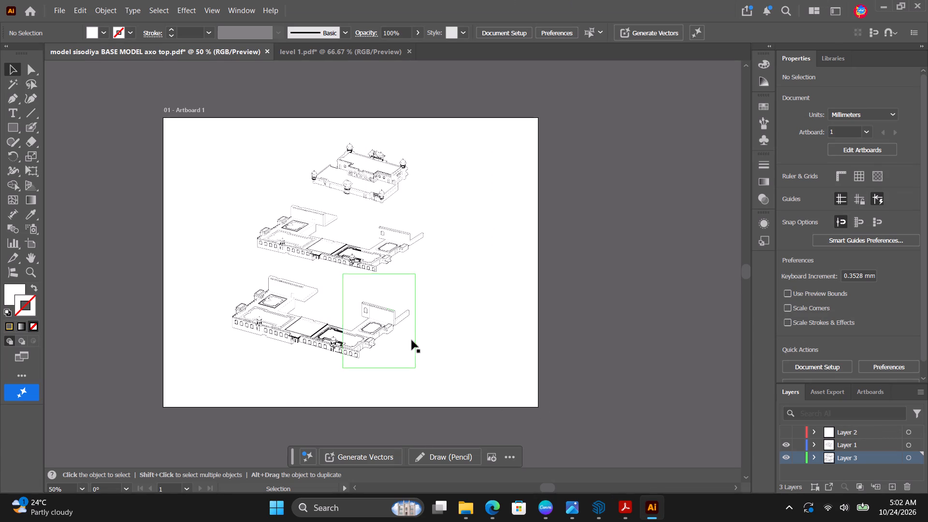
{"action": "left_click", "coordinate": [411, 339]}
{"action": "key", "text": "Delete"}
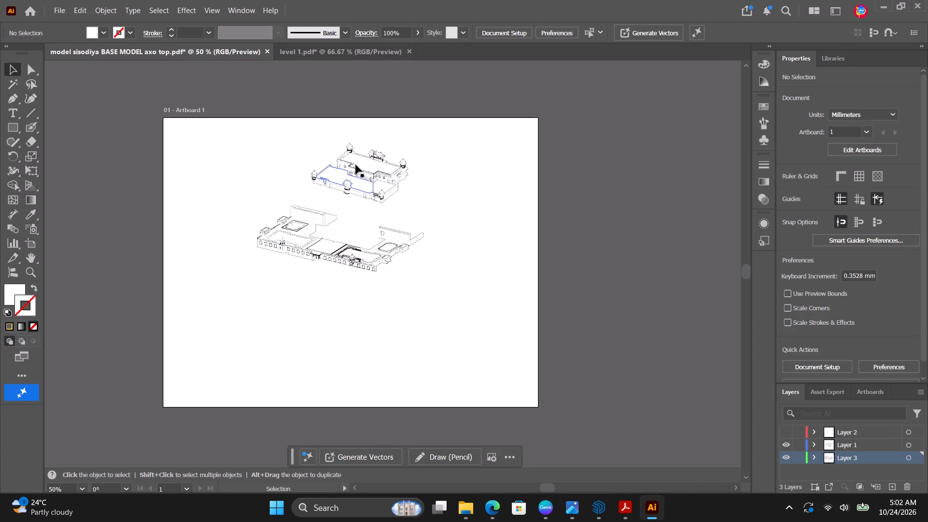
{"action": "left_click", "coordinate": [482, 273]}
Ungroup the domed top building of the exploded drawing and deselect its parts.
{"action": "left_click_drag", "start_coordinate": [499, 281], "coordinate": [201, 132]}
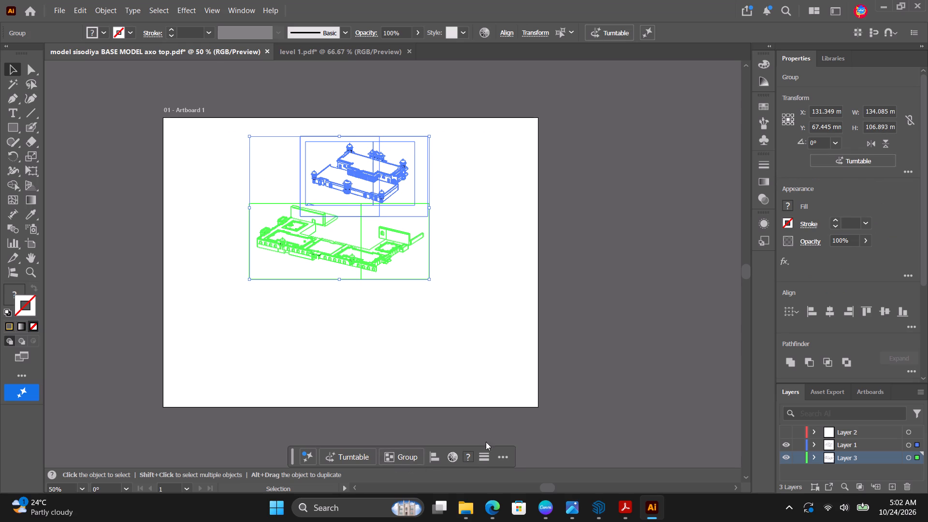
{"action": "left_click", "coordinate": [603, 410]}
{"action": "left_click", "coordinate": [355, 178]}
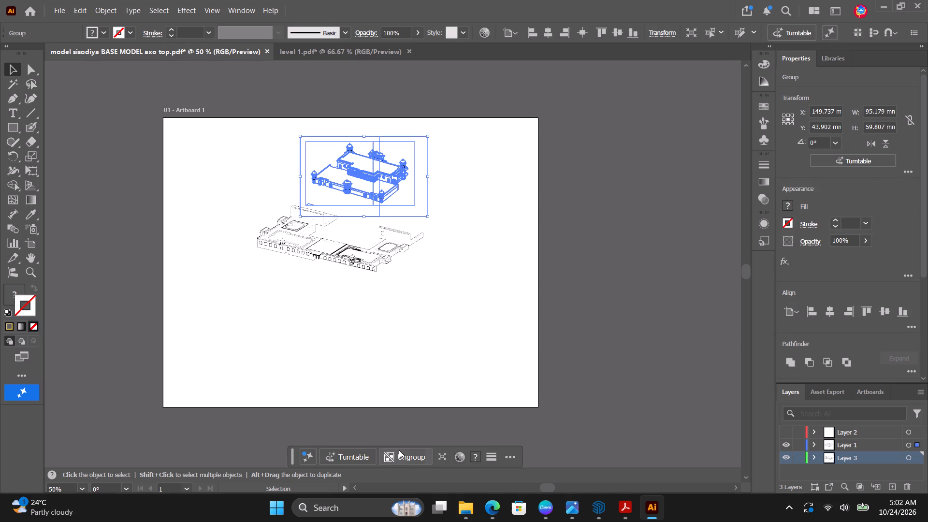
{"action": "left_click", "coordinate": [403, 456]}
{"action": "left_click", "coordinate": [634, 325]}
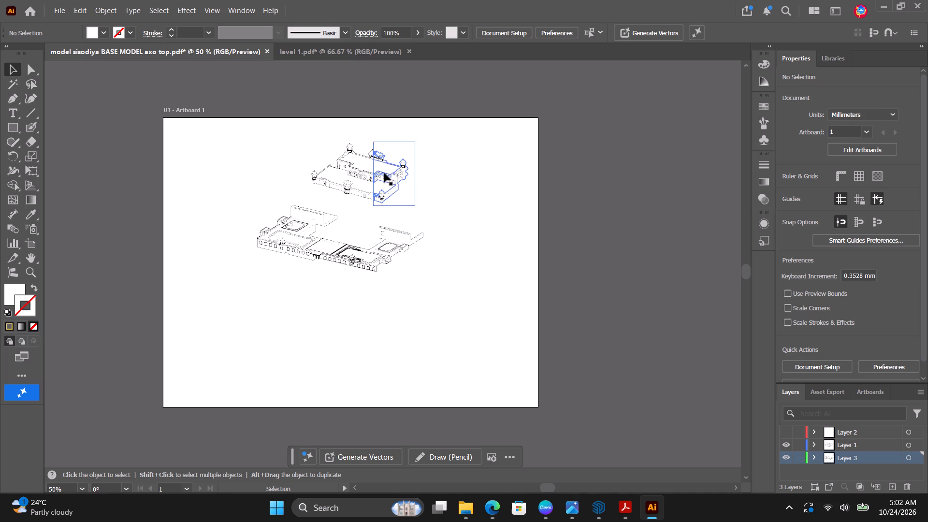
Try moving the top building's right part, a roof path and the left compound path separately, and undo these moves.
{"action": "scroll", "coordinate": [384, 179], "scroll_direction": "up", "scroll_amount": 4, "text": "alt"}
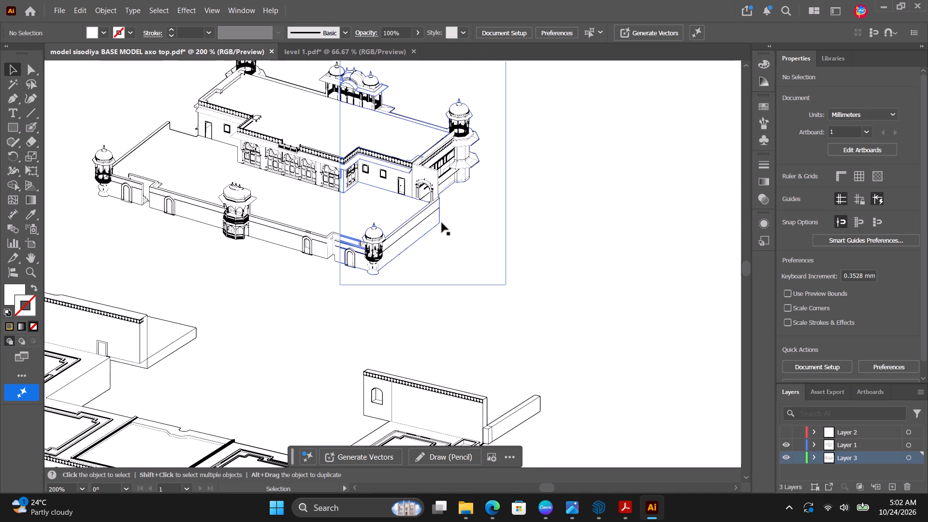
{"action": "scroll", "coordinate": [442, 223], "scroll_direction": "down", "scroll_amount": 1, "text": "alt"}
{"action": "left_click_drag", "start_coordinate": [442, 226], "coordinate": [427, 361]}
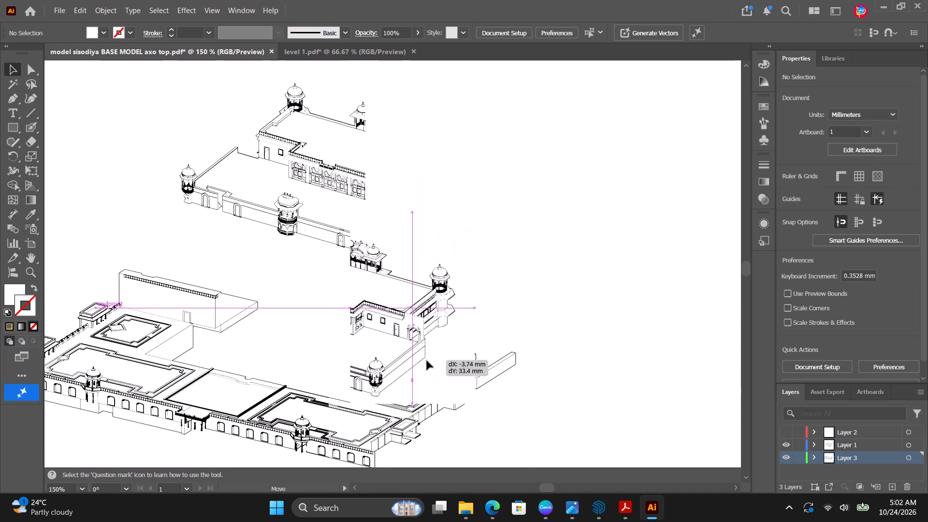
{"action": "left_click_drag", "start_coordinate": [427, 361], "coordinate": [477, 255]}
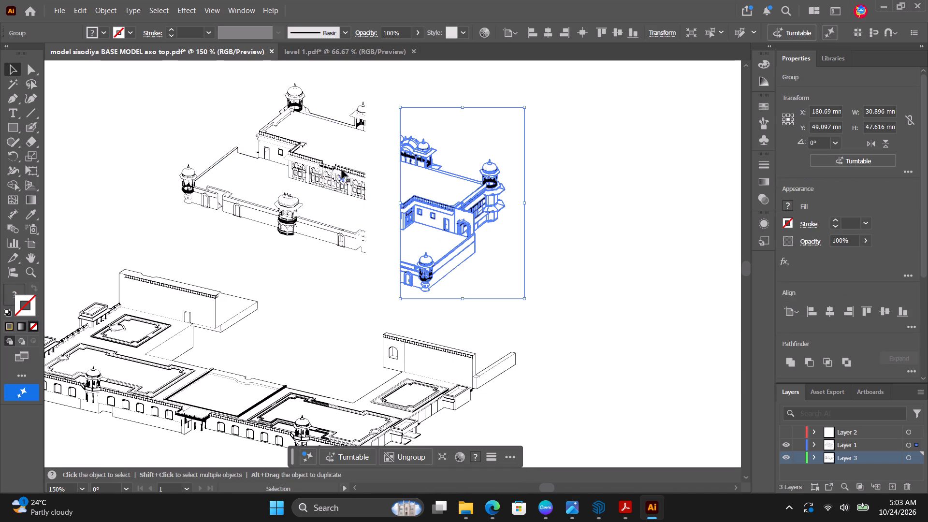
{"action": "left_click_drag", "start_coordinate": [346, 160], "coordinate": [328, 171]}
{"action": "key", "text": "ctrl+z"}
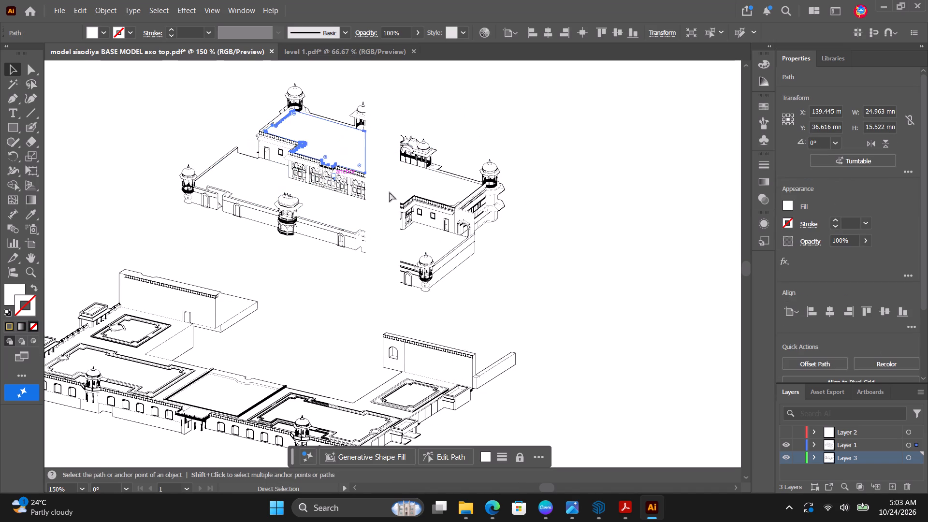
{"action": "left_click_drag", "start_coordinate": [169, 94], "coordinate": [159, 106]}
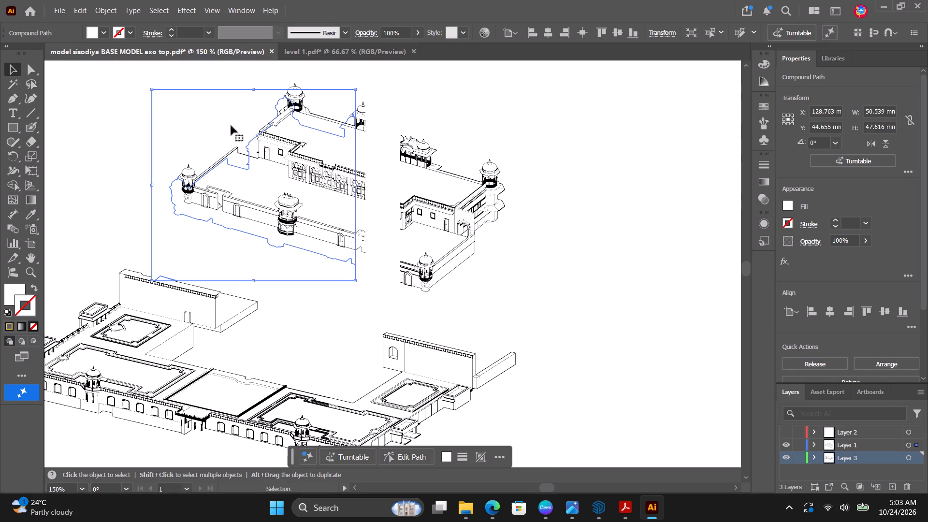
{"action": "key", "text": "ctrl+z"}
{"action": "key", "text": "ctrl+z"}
Examine how the top building is divided by selecting its left compound path and right group in turn.
{"action": "left_click", "coordinate": [553, 235]}
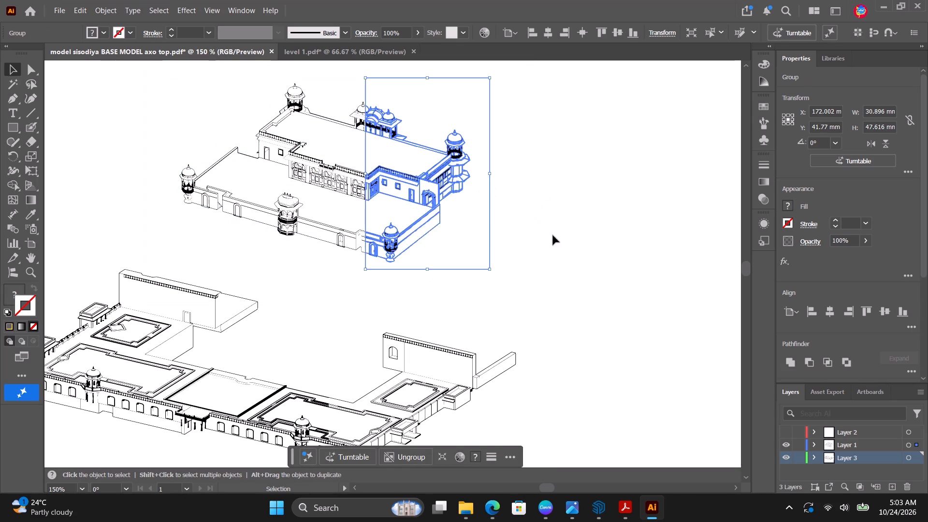
{"action": "left_click", "coordinate": [486, 234]}
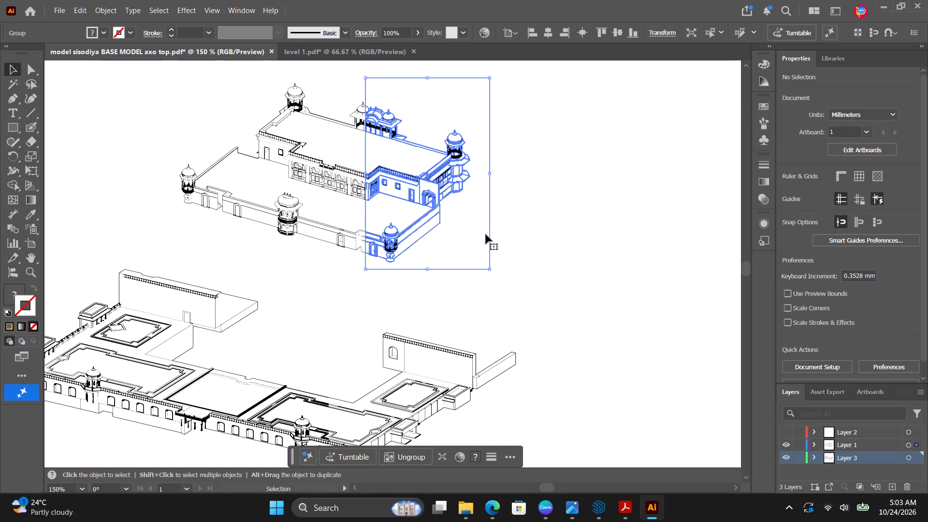
{"action": "left_click", "coordinate": [522, 231]}
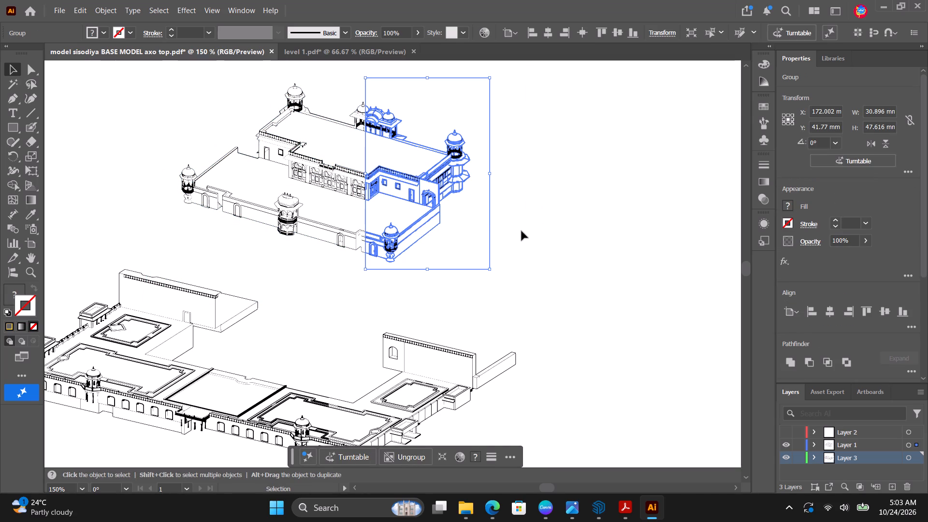
{"action": "left_click", "coordinate": [223, 82]}
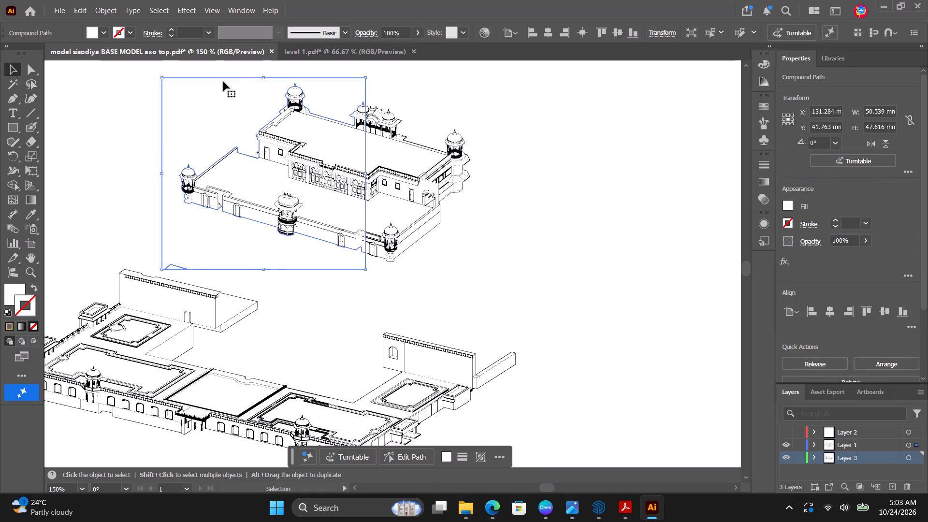
{"action": "left_click", "coordinate": [454, 91]}
{"action": "left_click", "coordinate": [532, 119]}
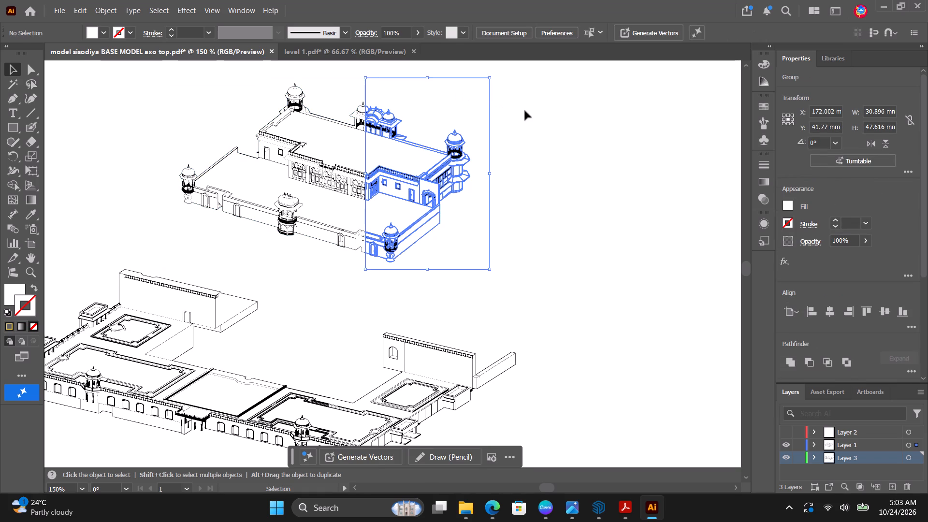
{"action": "left_click", "coordinate": [489, 83]}
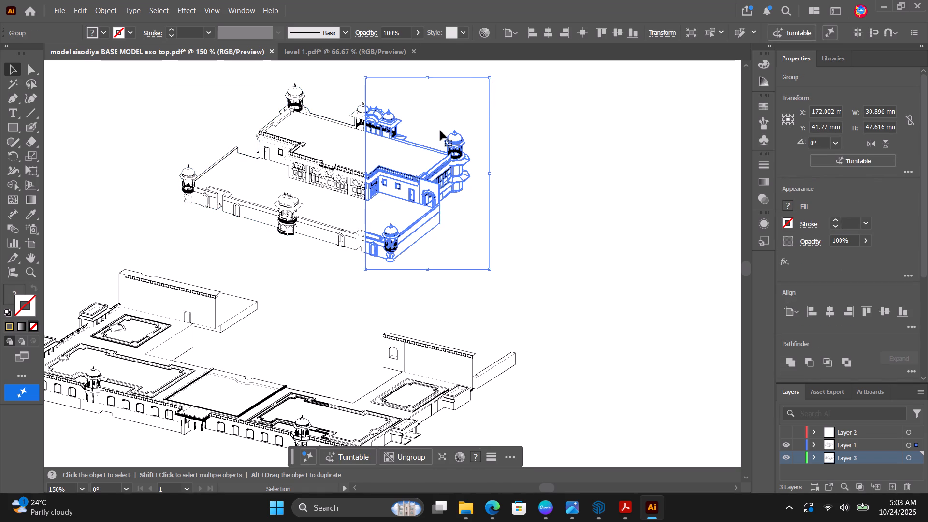
{"action": "left_click", "coordinate": [427, 168], "text": "shift"}
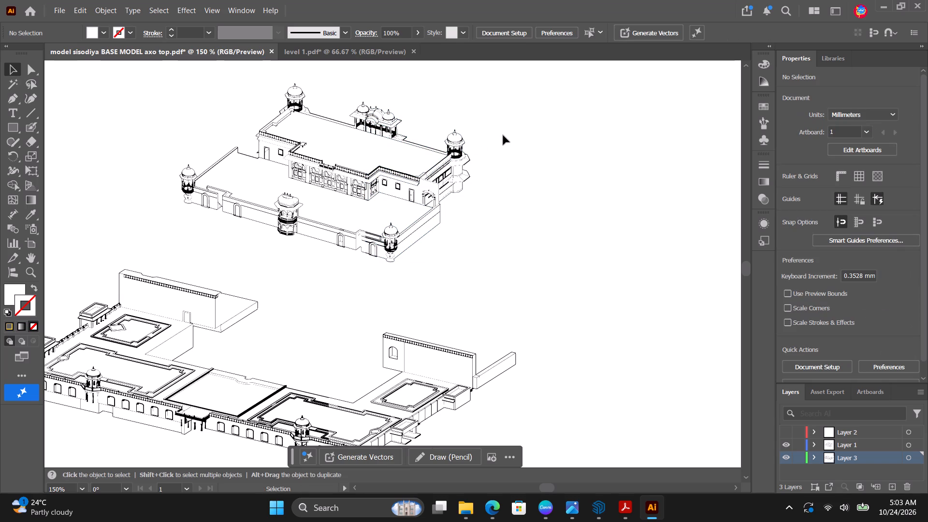
Ungroup the right part of the top building and deselect it.
{"action": "left_click", "coordinate": [491, 178]}
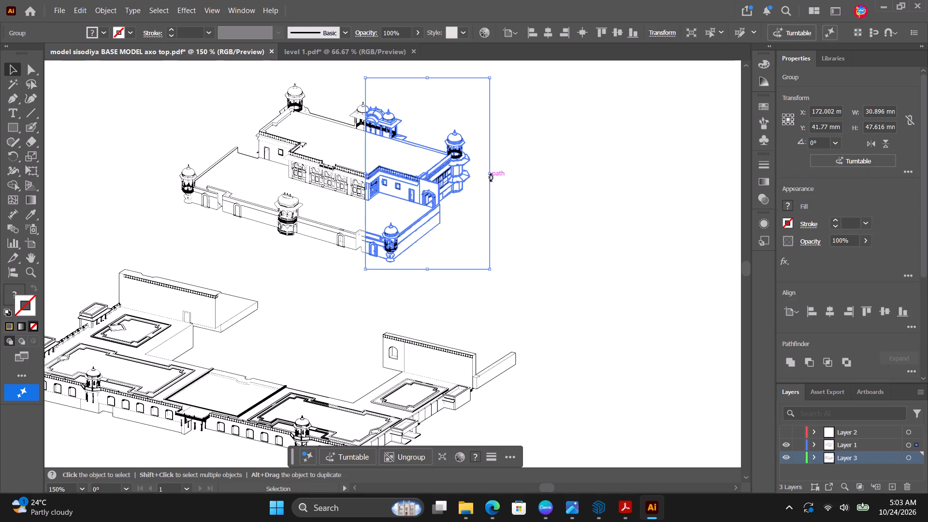
{"action": "right_click", "coordinate": [490, 176]}
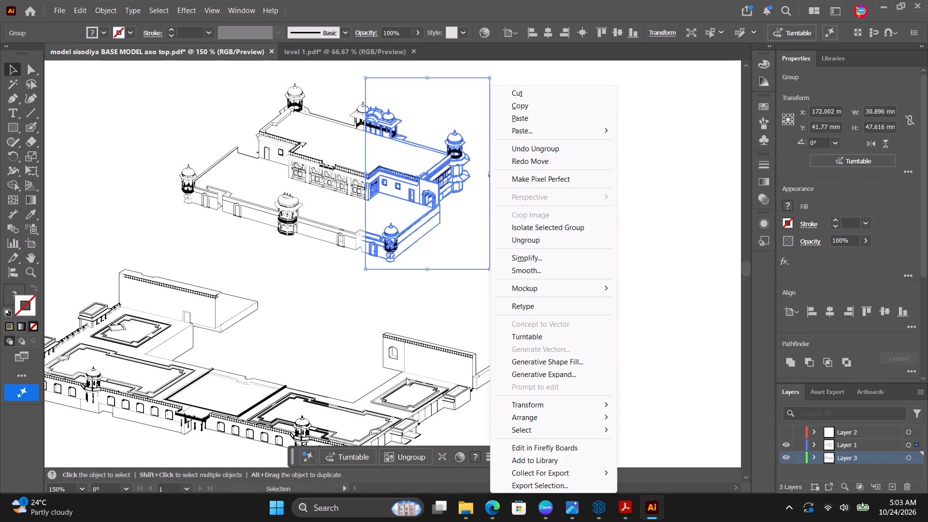
{"action": "left_click", "coordinate": [406, 456]}
{"action": "left_click", "coordinate": [646, 248]}
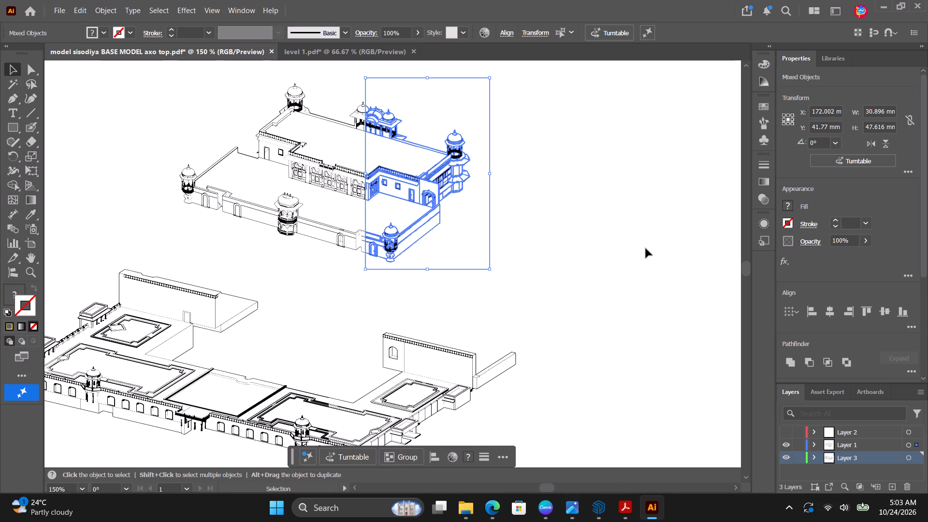
Delete the white-filled compound path surrounding the right part of the top building.
{"action": "left_click", "coordinate": [427, 170]}
{"action": "left_click", "coordinate": [517, 168]}
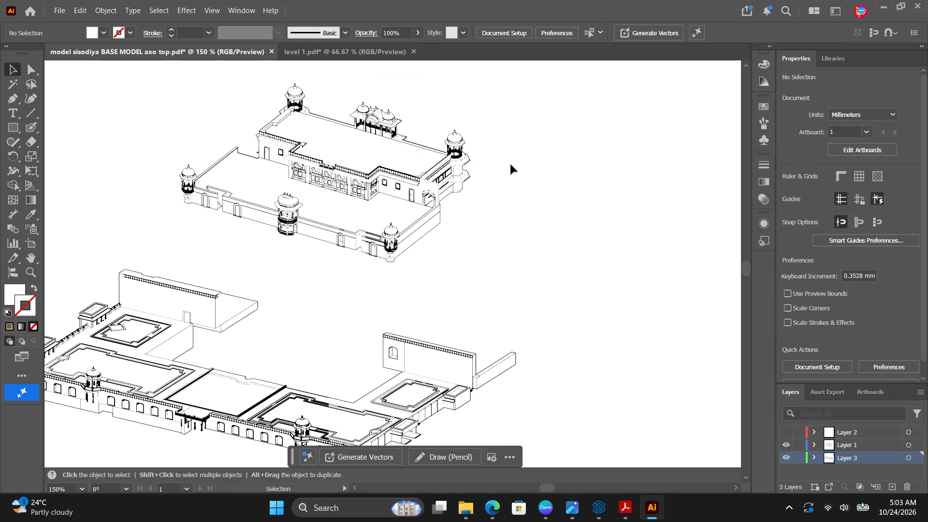
{"action": "left_click", "coordinate": [488, 164]}
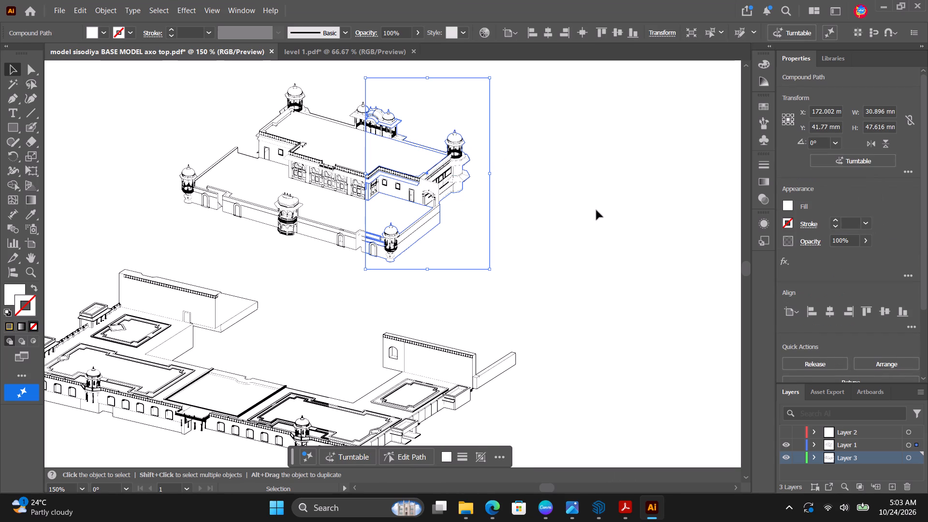
{"action": "key", "text": "Delete"}
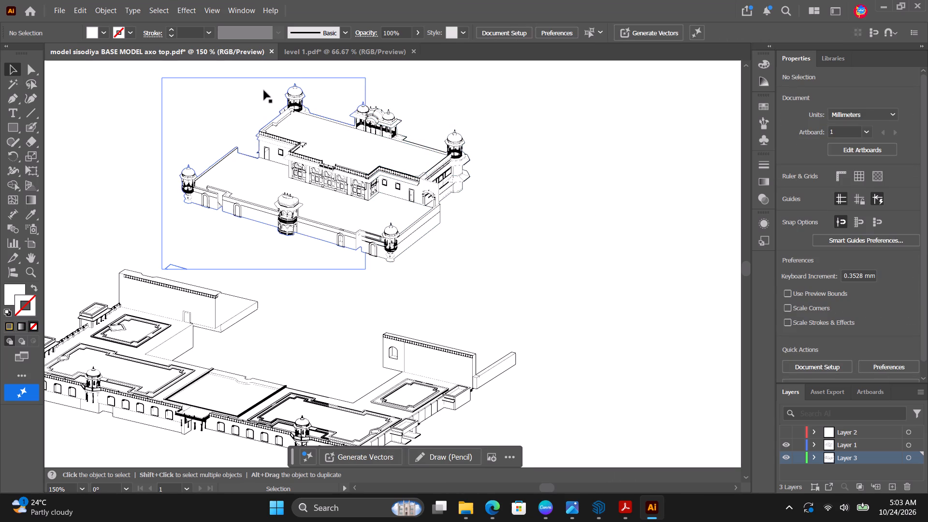
Hide Layer 3, which holds the lower model, and clear the selection.
{"action": "left_click", "coordinate": [259, 78]}
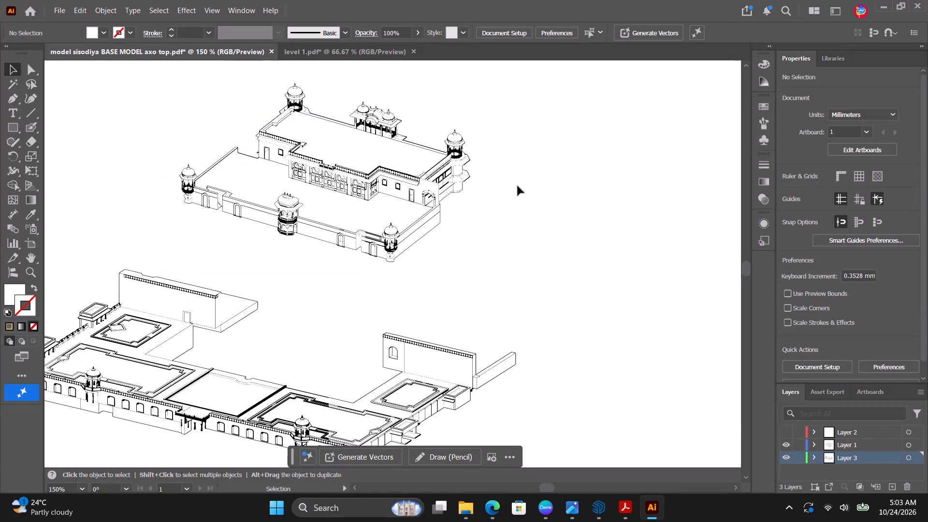
{"action": "scroll", "coordinate": [432, 209], "scroll_direction": "up", "scroll_amount": 2, "text": "shift"}
{"action": "scroll", "coordinate": [433, 208], "scroll_direction": "down", "scroll_amount": 6}
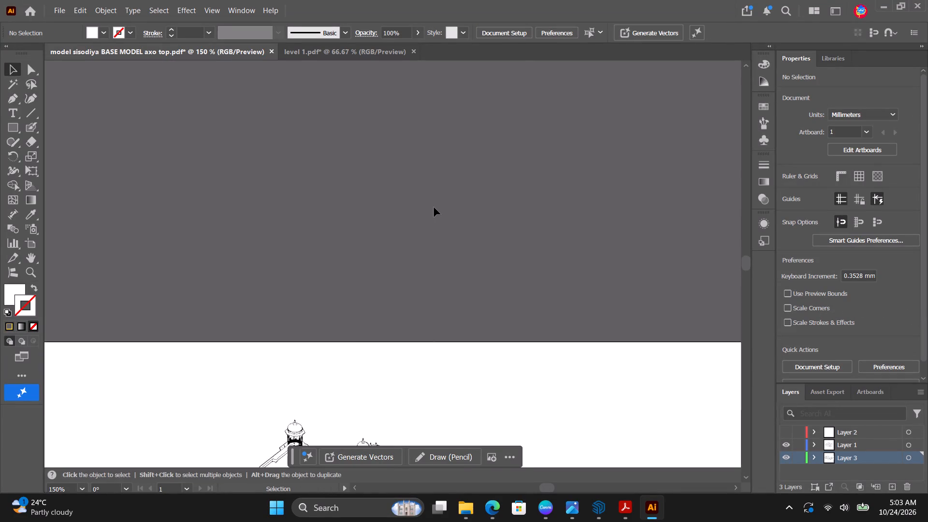
{"action": "scroll", "coordinate": [434, 207], "scroll_direction": "down", "scroll_amount": 17}
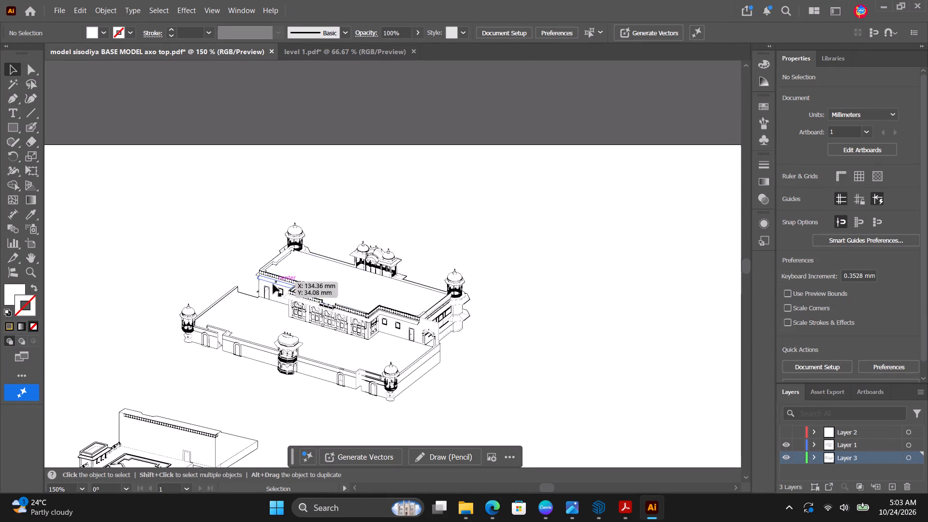
{"action": "left_click_drag", "start_coordinate": [137, 214], "coordinate": [545, 406]}
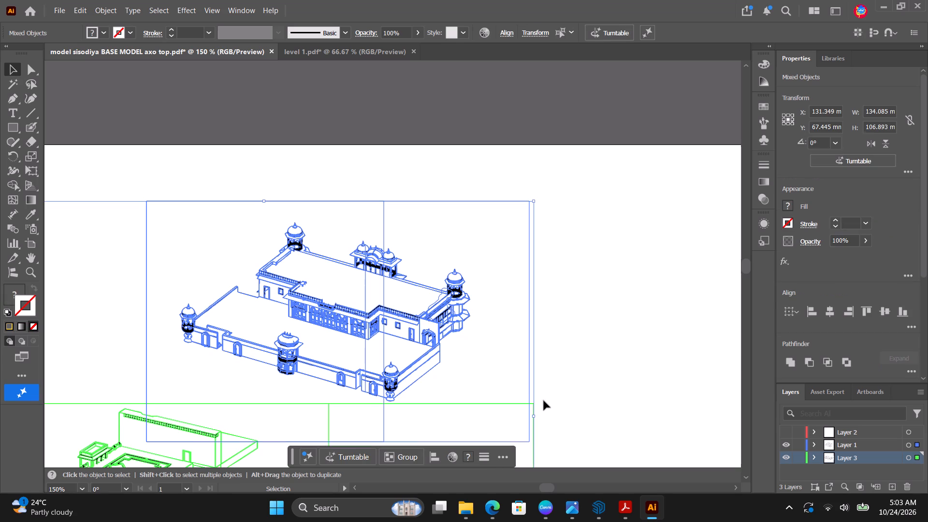
{"action": "scroll", "coordinate": [557, 318], "scroll_direction": "down", "scroll_amount": 13}
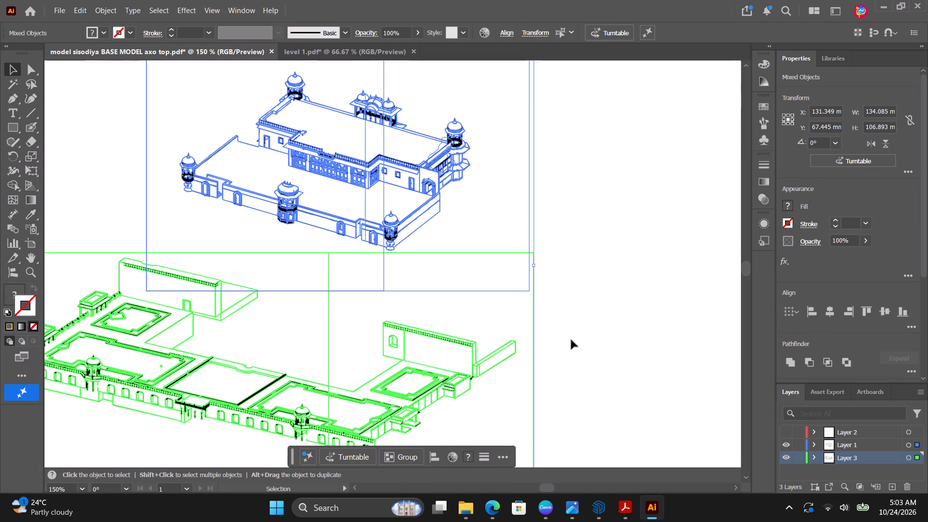
{"action": "left_click", "coordinate": [782, 456]}
{"action": "scroll", "coordinate": [542, 357], "scroll_direction": "up", "scroll_amount": 3}
{"action": "left_click", "coordinate": [611, 324]}
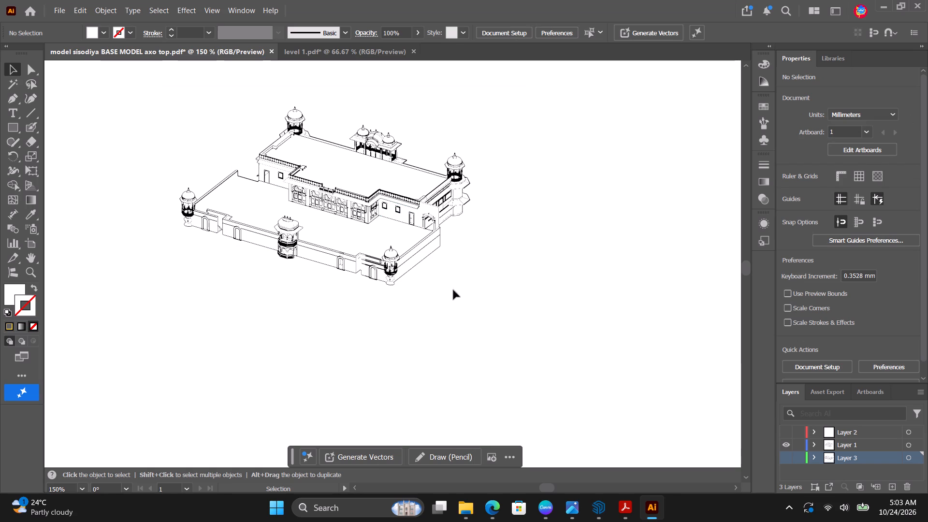
Delete the unfilled compound path that frames the whole top building.
{"action": "left_click_drag", "start_coordinate": [532, 311], "coordinate": [446, 258]}
{"action": "left_click", "coordinate": [515, 346]}
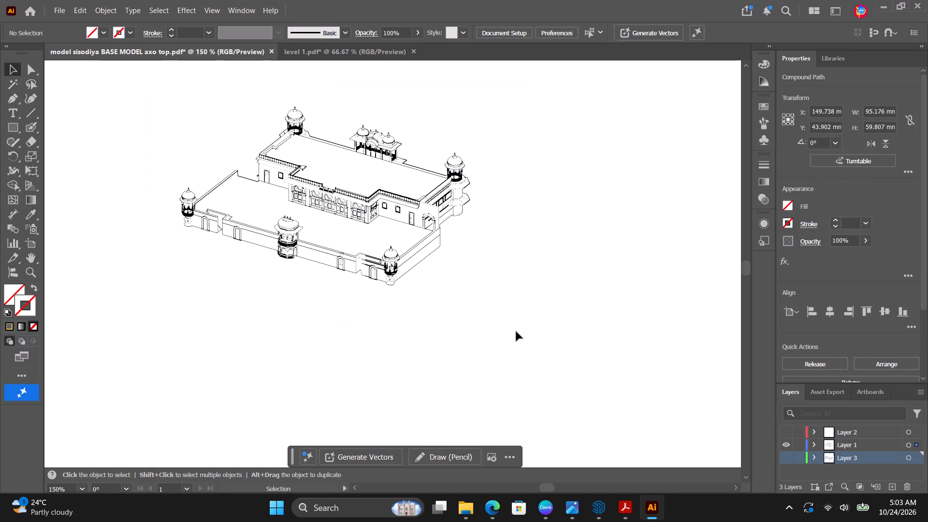
{"action": "left_click", "coordinate": [511, 326]}
{"action": "left_click", "coordinate": [594, 317]}
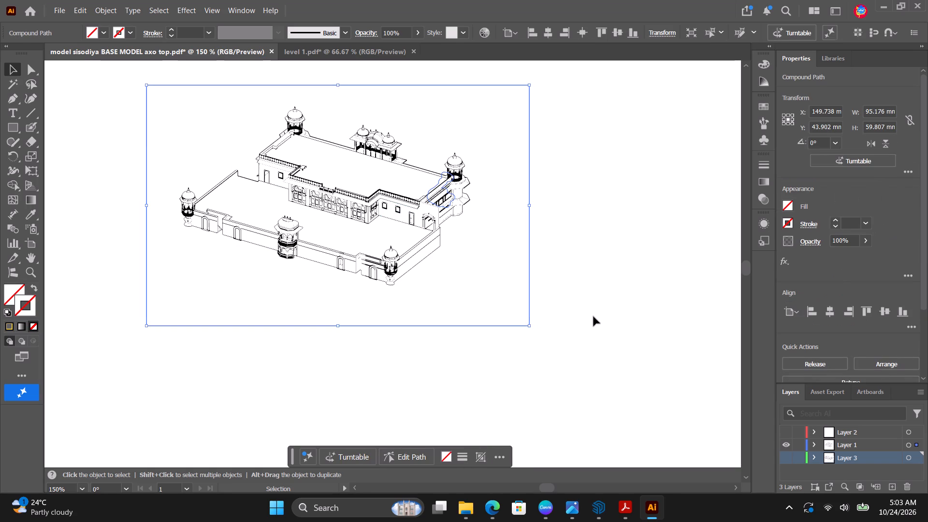
{"action": "left_click", "coordinate": [507, 327]}
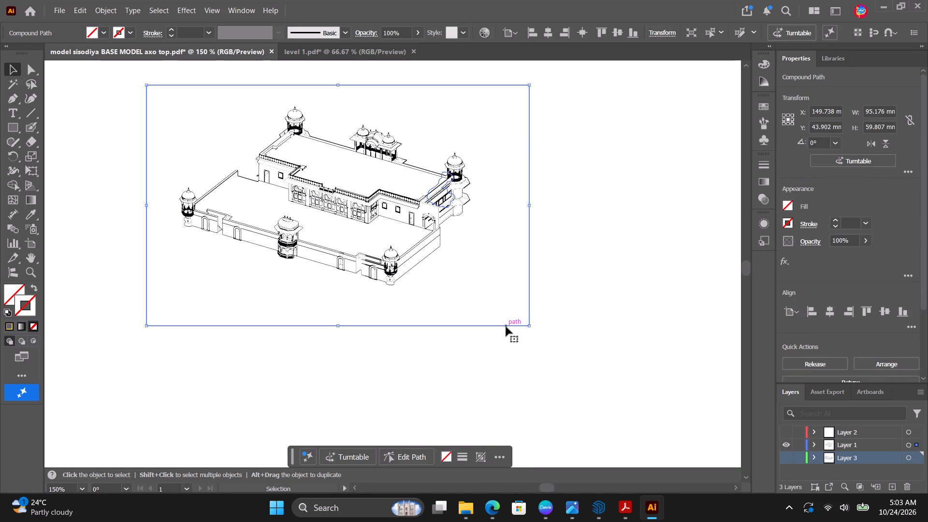
{"action": "key", "text": "Delete"}
Delete the unfilled rectangular path framing the left part of the top building.
{"action": "left_click_drag", "start_coordinate": [554, 355], "coordinate": [188, 132]}
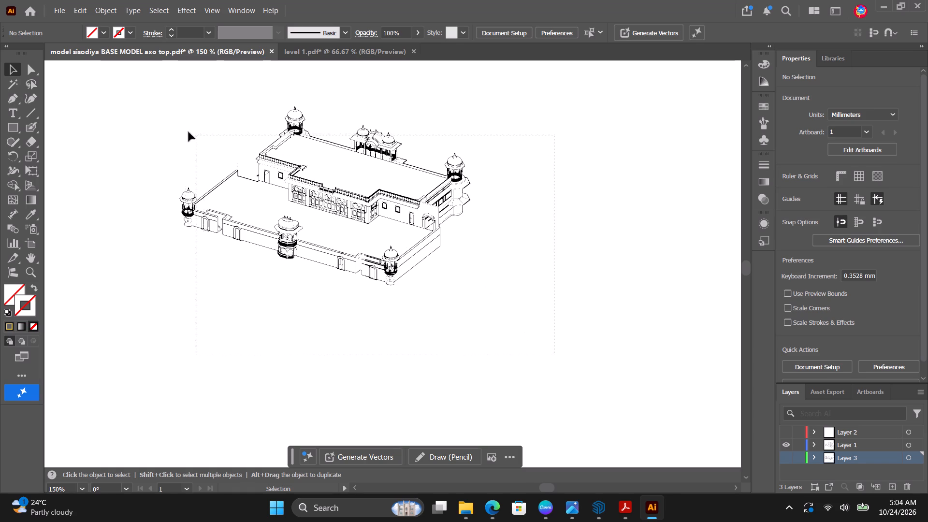
{"action": "left_click_drag", "start_coordinate": [188, 132], "coordinate": [150, 112]}
{"action": "left_click", "coordinate": [561, 107]}
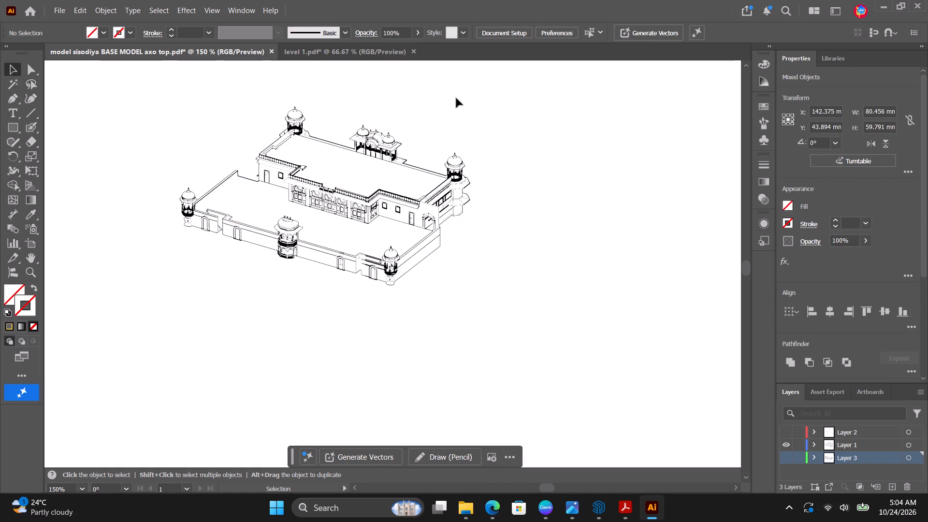
{"action": "left_click", "coordinate": [383, 106]}
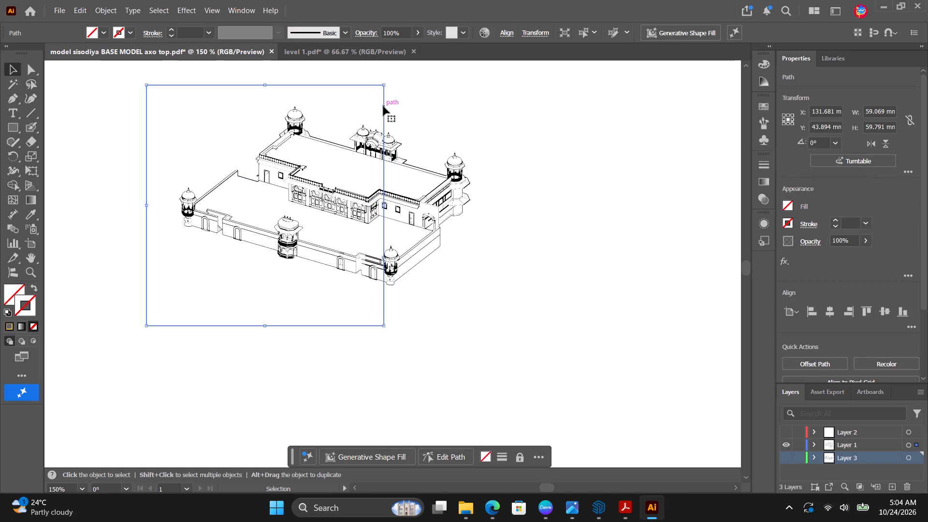
{"action": "key", "text": "Delete"}
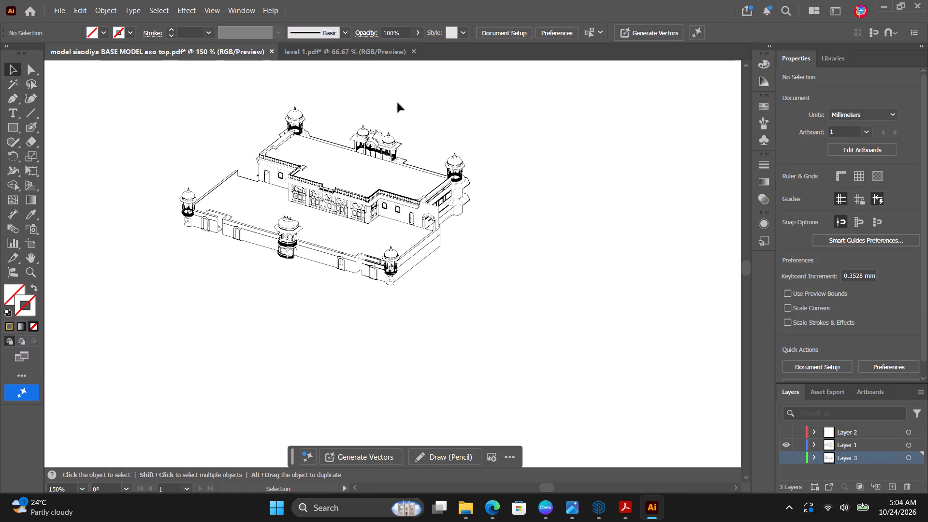
Check the areas around the top building for leftover frame paths by selecting across them.
{"action": "scroll", "coordinate": [436, 297], "scroll_direction": "up", "scroll_amount": 3}
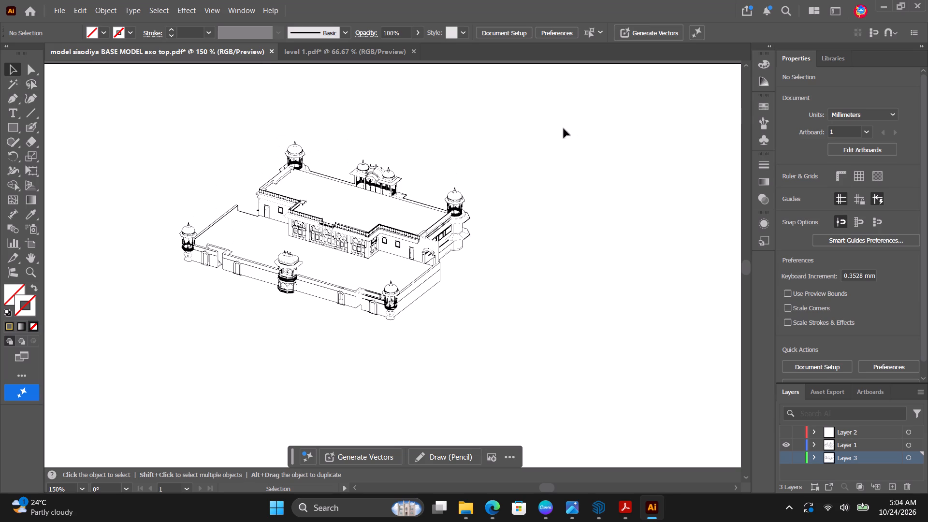
{"action": "left_click_drag", "start_coordinate": [563, 129], "coordinate": [214, 348]}
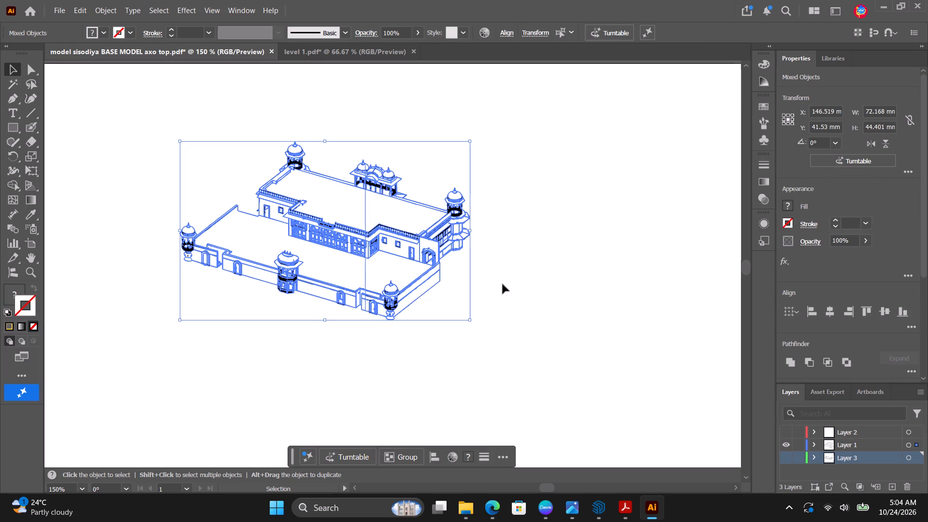
{"action": "left_click", "coordinate": [495, 289]}
{"action": "left_click", "coordinate": [466, 289]}
{"action": "left_click_drag", "start_coordinate": [480, 283], "coordinate": [444, 319]}
{"action": "left_click_drag", "start_coordinate": [496, 314], "coordinate": [438, 333]}
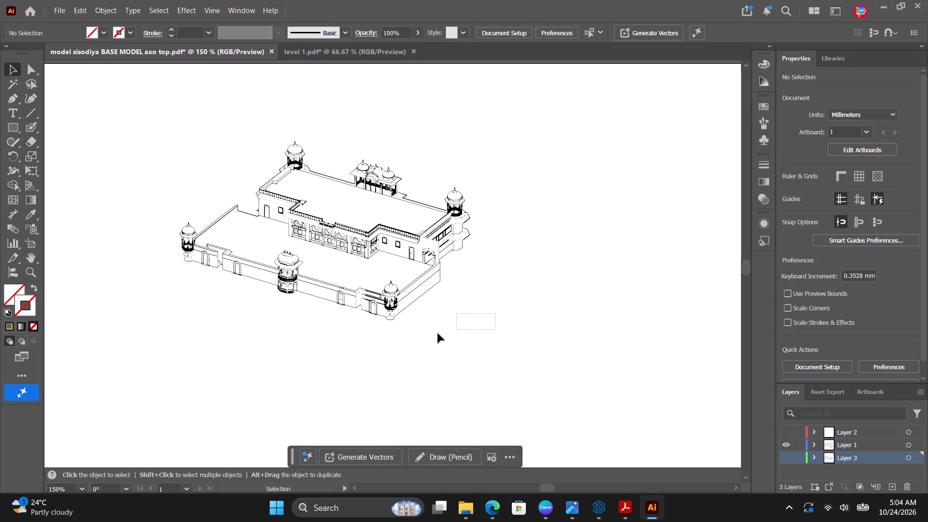
{"action": "left_click_drag", "start_coordinate": [438, 333], "coordinate": [411, 337]}
{"action": "left_click_drag", "start_coordinate": [334, 324], "coordinate": [240, 310]}
{"action": "left_click_drag", "start_coordinate": [166, 257], "coordinate": [134, 221]}
{"action": "left_click_drag", "start_coordinate": [191, 194], "coordinate": [178, 176]}
{"action": "left_click_drag", "start_coordinate": [238, 175], "coordinate": [213, 156]}
{"action": "left_click_drag", "start_coordinate": [265, 138], "coordinate": [241, 114]}
{"action": "left_click_drag", "start_coordinate": [352, 130], "coordinate": [337, 121]}
{"action": "left_click_drag", "start_coordinate": [538, 204], "coordinate": [521, 194]}
Move the top building off the artboard to check for white fills, and place it back near the artboard's upper-left corner.
{"action": "scroll", "coordinate": [471, 240], "scroll_direction": "down", "scroll_amount": 1}
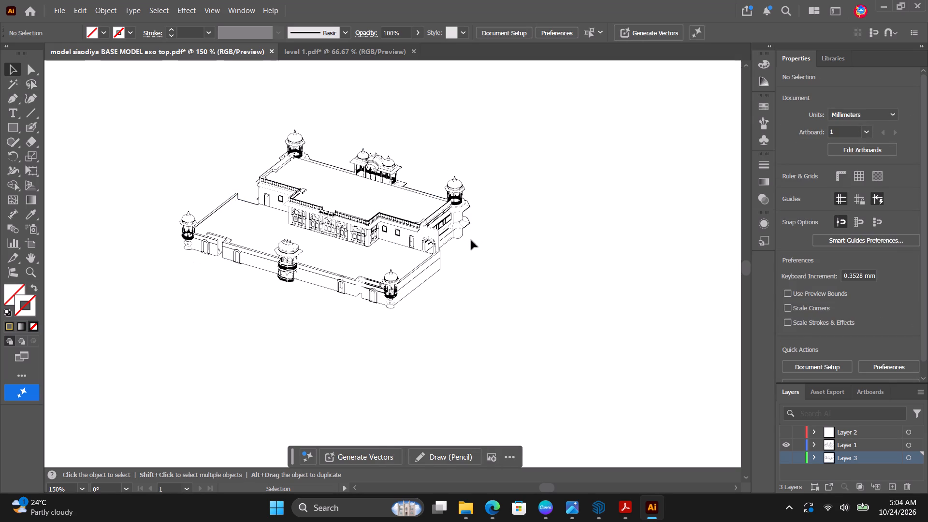
{"action": "scroll", "coordinate": [471, 240], "scroll_direction": "down", "scroll_amount": 3, "text": "alt"}
{"action": "left_click_drag", "start_coordinate": [329, 182], "coordinate": [542, 304]}
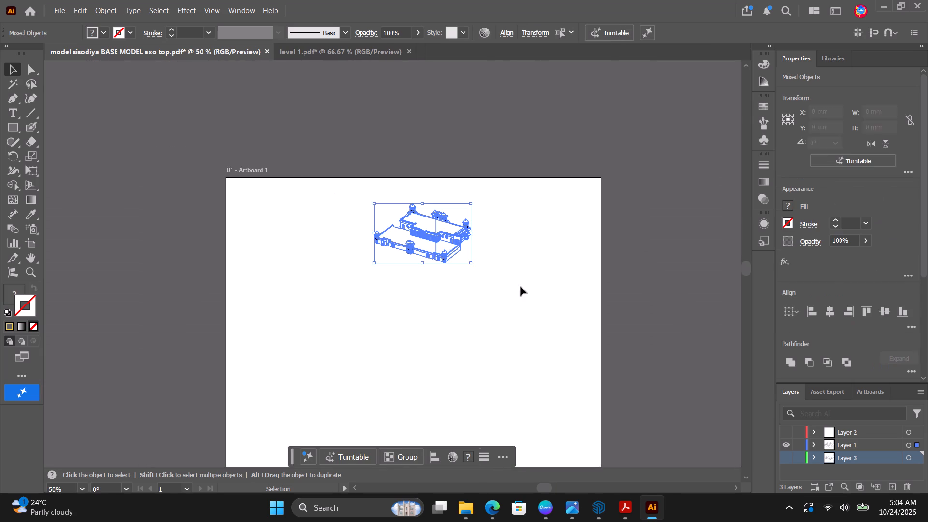
{"action": "key", "text": "m"}
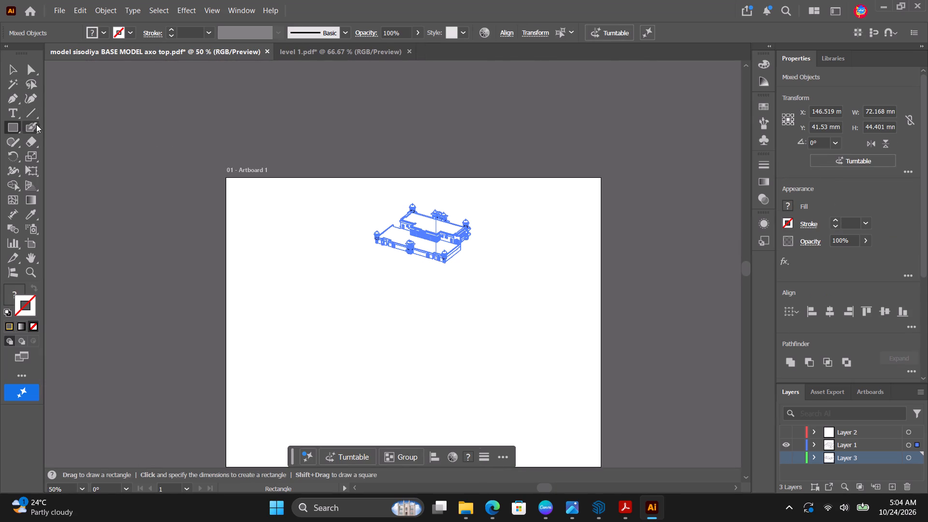
{"action": "left_click", "coordinate": [14, 66]}
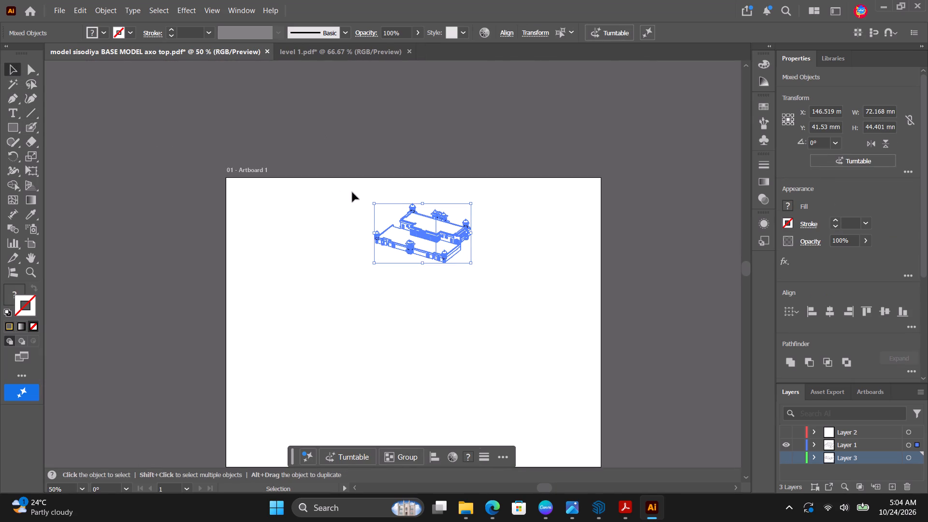
{"action": "left_click_drag", "start_coordinate": [438, 236], "coordinate": [170, 235]}
{"action": "left_click_drag", "start_coordinate": [163, 232], "coordinate": [234, 232]}
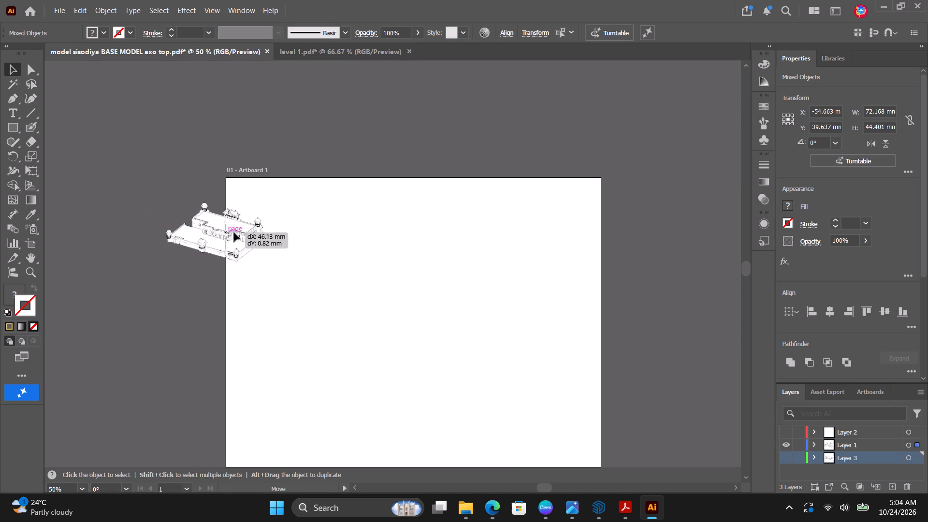
{"action": "left_click_drag", "start_coordinate": [234, 232], "coordinate": [178, 291]}
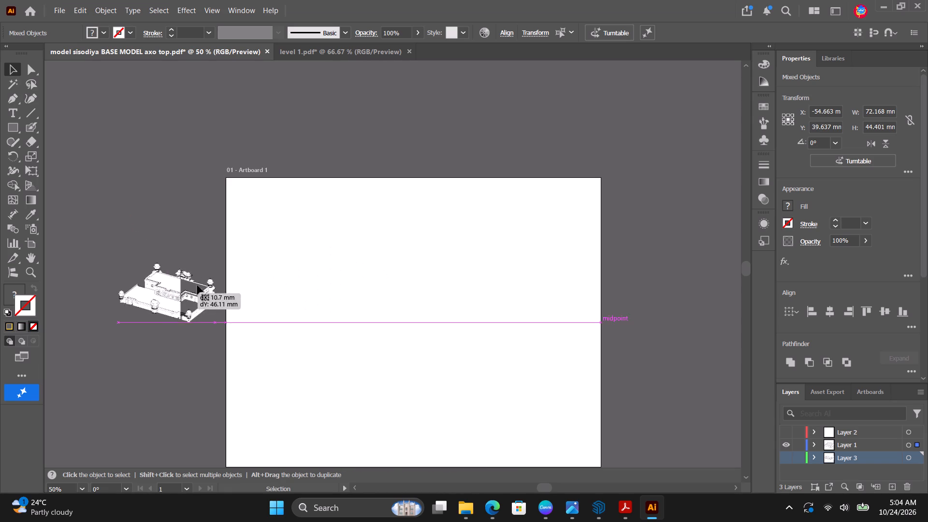
{"action": "scroll", "coordinate": [156, 283], "scroll_direction": "up", "scroll_amount": 2, "text": "alt"}
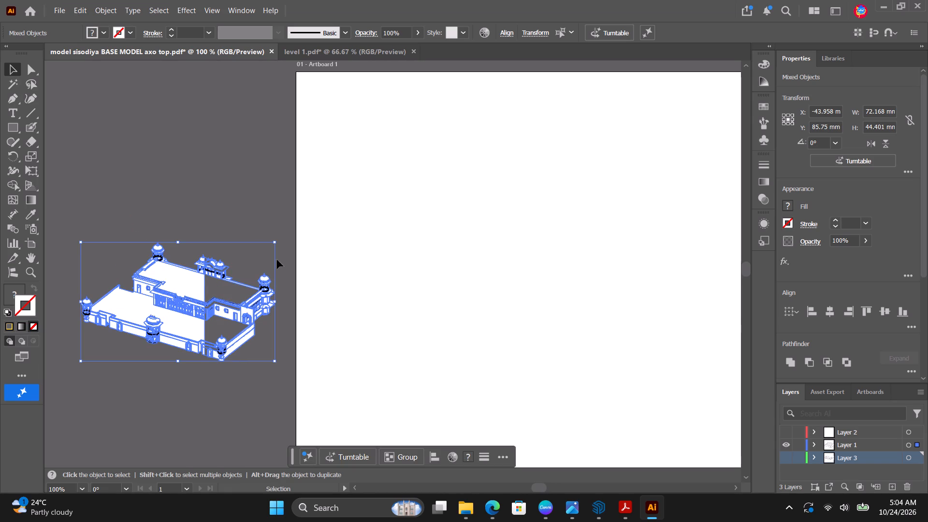
{"action": "left_click_drag", "start_coordinate": [184, 301], "coordinate": [485, 145]}
{"action": "left_click", "coordinate": [409, 285]}
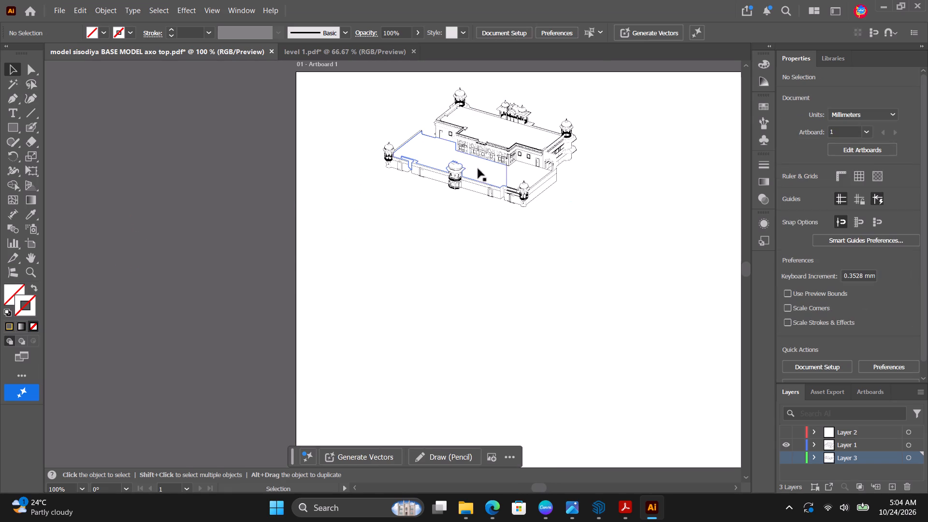
Delete the white-filled roof path and the white-filled courtyard path of the top building.
{"action": "left_click", "coordinate": [497, 131]}
{"action": "key", "text": "Delete"}
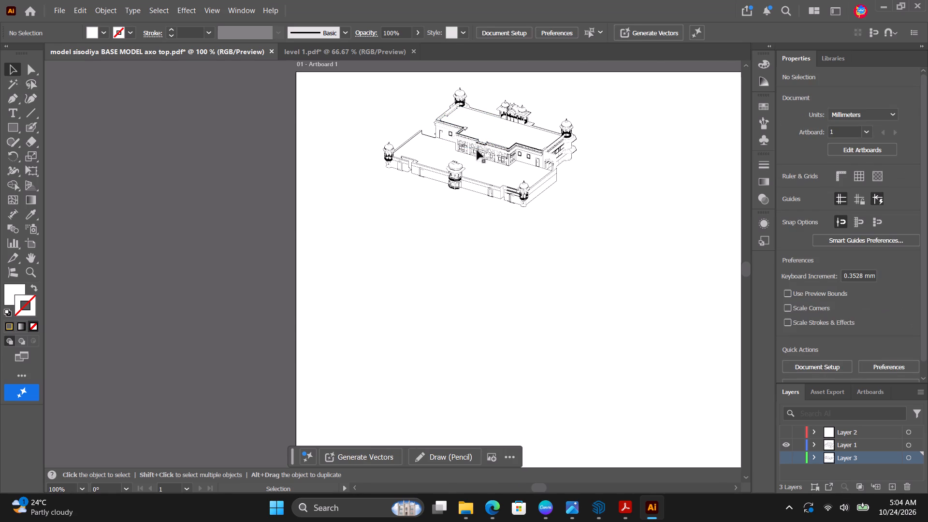
{"action": "left_click", "coordinate": [429, 156]}
{"action": "key", "text": "Delete"}
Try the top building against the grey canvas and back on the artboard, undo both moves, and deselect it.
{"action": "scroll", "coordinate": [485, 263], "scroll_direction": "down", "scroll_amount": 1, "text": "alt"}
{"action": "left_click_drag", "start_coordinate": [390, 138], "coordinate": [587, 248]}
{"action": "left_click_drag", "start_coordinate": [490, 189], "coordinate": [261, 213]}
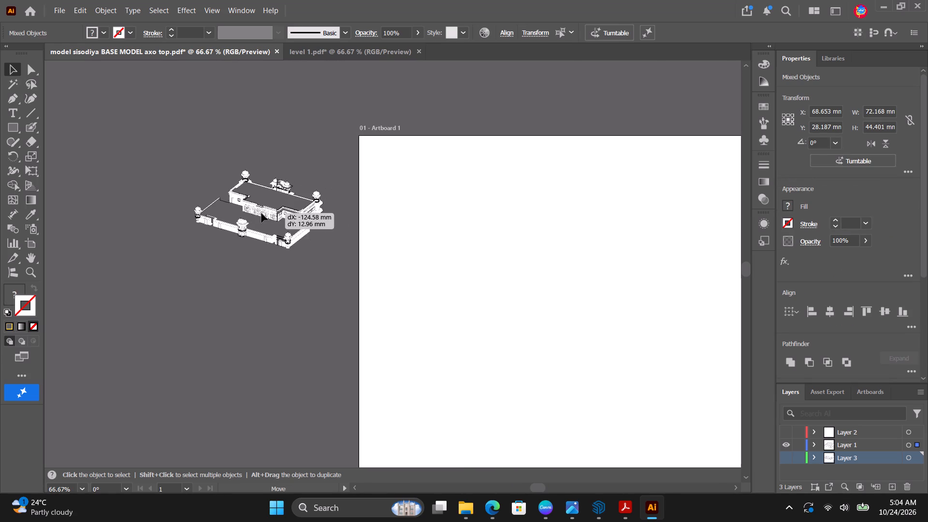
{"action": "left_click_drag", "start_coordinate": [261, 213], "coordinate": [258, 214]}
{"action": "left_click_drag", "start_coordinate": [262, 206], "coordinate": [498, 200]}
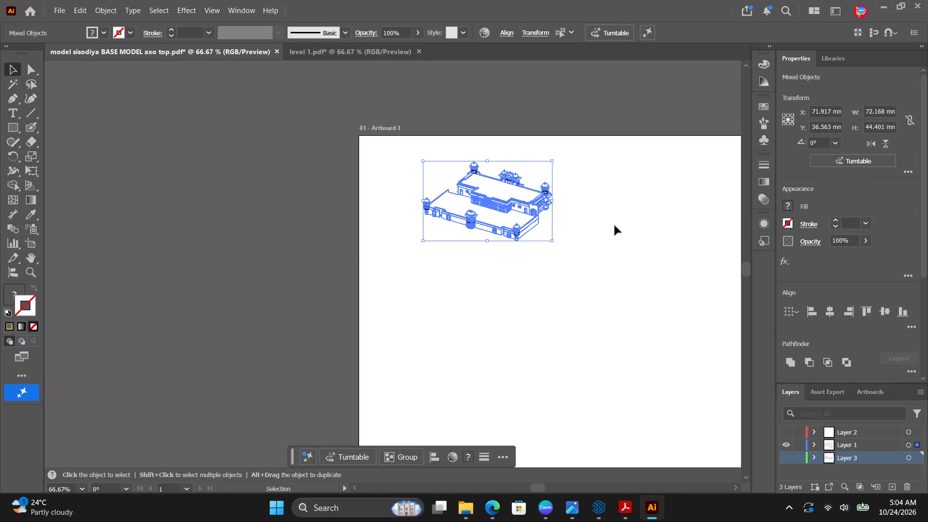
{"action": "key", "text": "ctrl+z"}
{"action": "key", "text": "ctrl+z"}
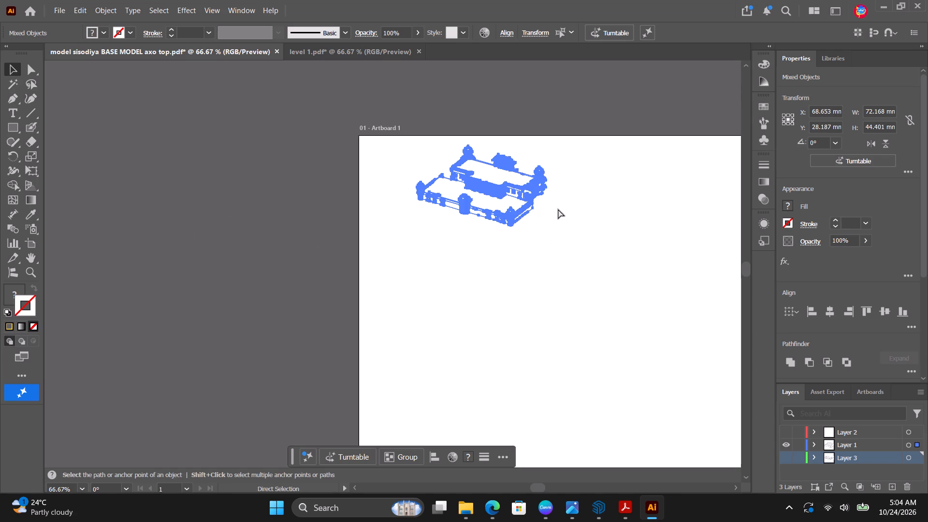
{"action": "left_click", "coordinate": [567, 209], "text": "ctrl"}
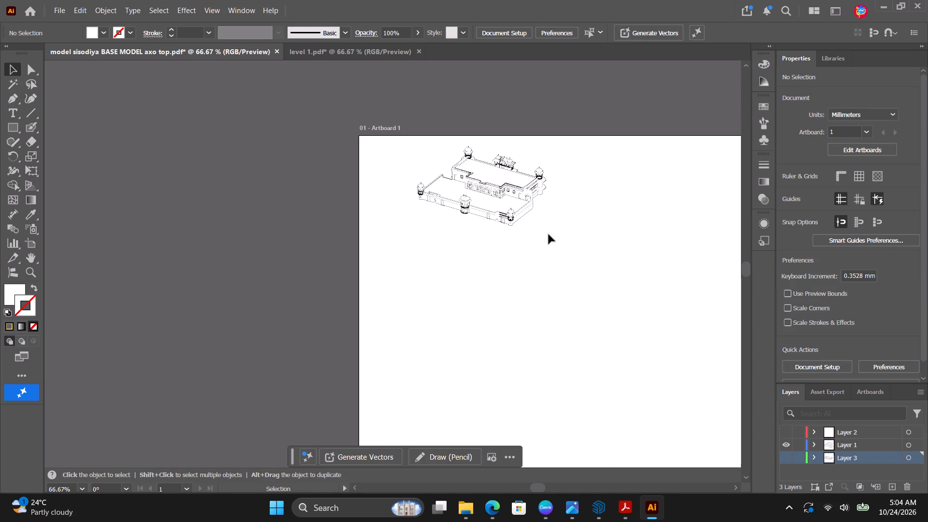
Set the stroke colour to the recent yellow #edcb48 with nothing selected.
{"action": "scroll", "coordinate": [629, 181], "scroll_direction": "down", "scroll_amount": 4, "text": "alt"}
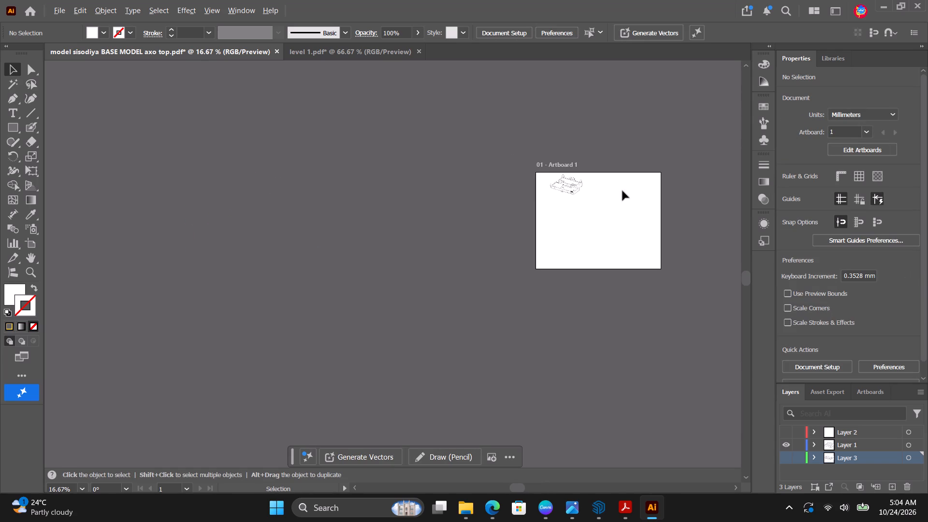
{"action": "scroll", "coordinate": [738, 209], "scroll_direction": "up", "scroll_amount": 2, "text": "alt"}
{"action": "scroll", "coordinate": [487, 154], "scroll_direction": "up", "scroll_amount": 1, "text": "alt"}
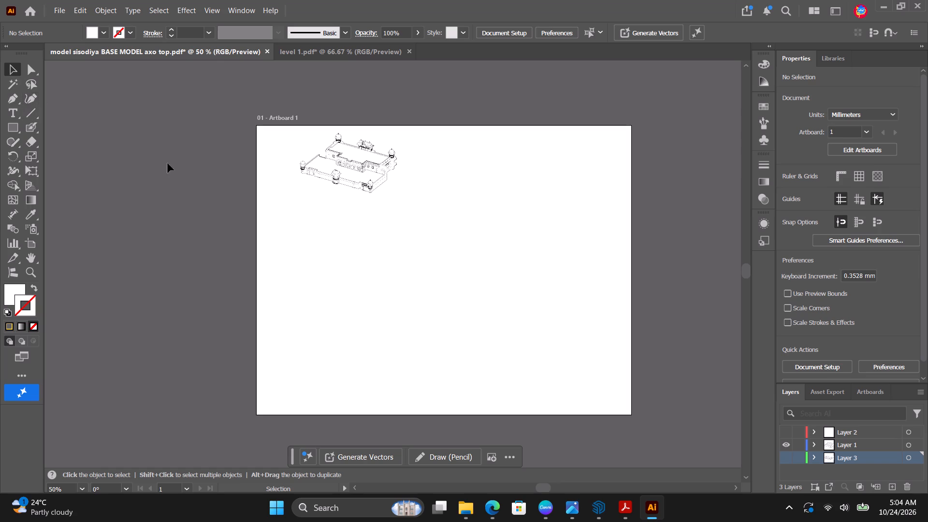
{"action": "left_click", "coordinate": [627, 254]}
{"action": "left_click", "coordinate": [765, 67]}
{"action": "left_click", "coordinate": [614, 85]}
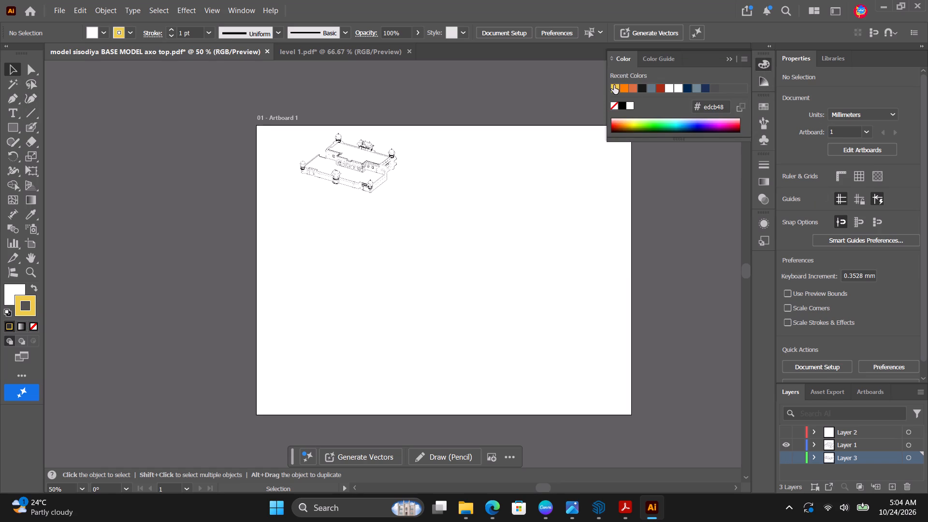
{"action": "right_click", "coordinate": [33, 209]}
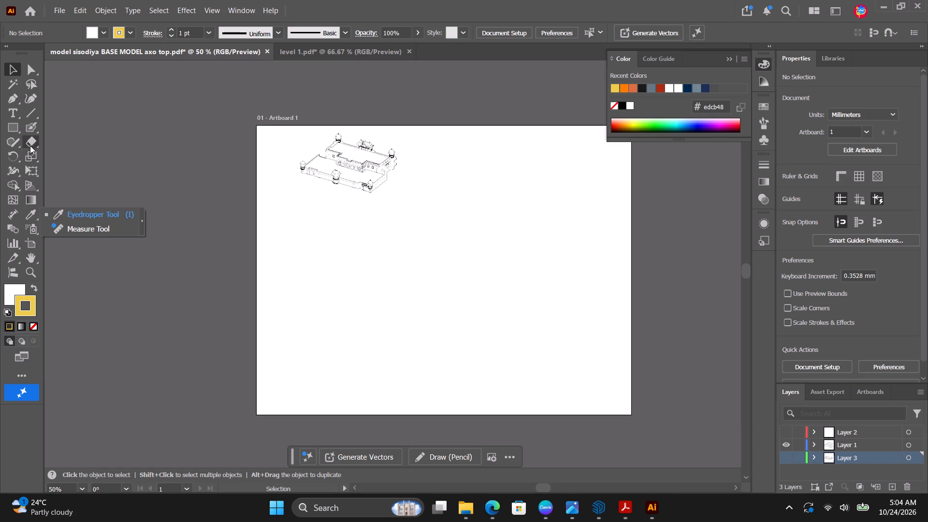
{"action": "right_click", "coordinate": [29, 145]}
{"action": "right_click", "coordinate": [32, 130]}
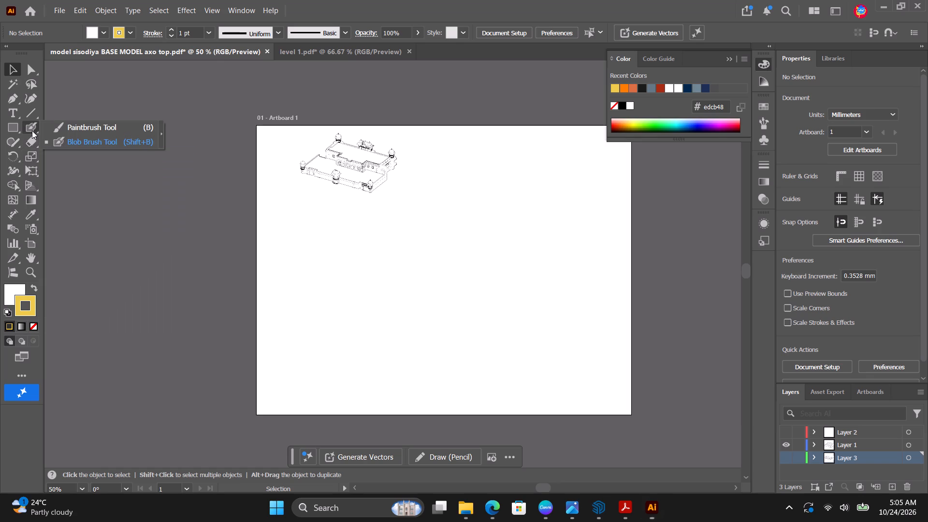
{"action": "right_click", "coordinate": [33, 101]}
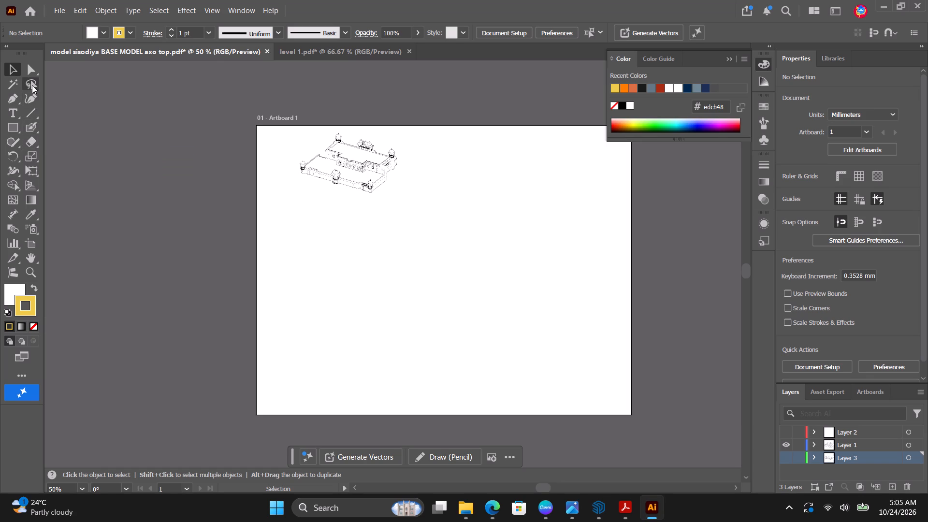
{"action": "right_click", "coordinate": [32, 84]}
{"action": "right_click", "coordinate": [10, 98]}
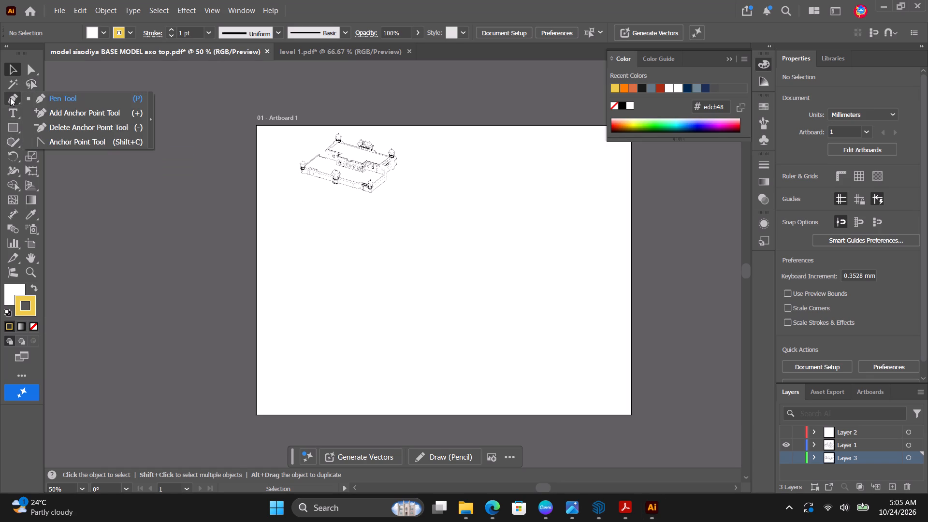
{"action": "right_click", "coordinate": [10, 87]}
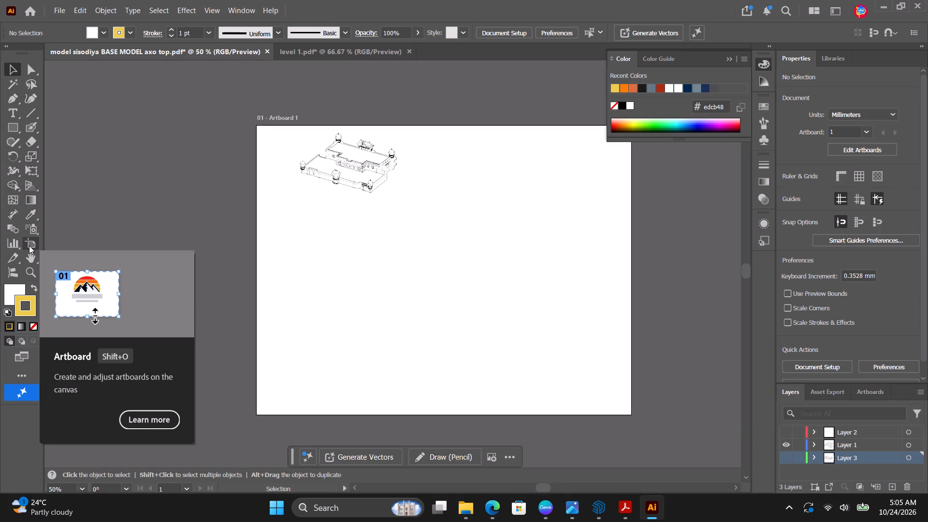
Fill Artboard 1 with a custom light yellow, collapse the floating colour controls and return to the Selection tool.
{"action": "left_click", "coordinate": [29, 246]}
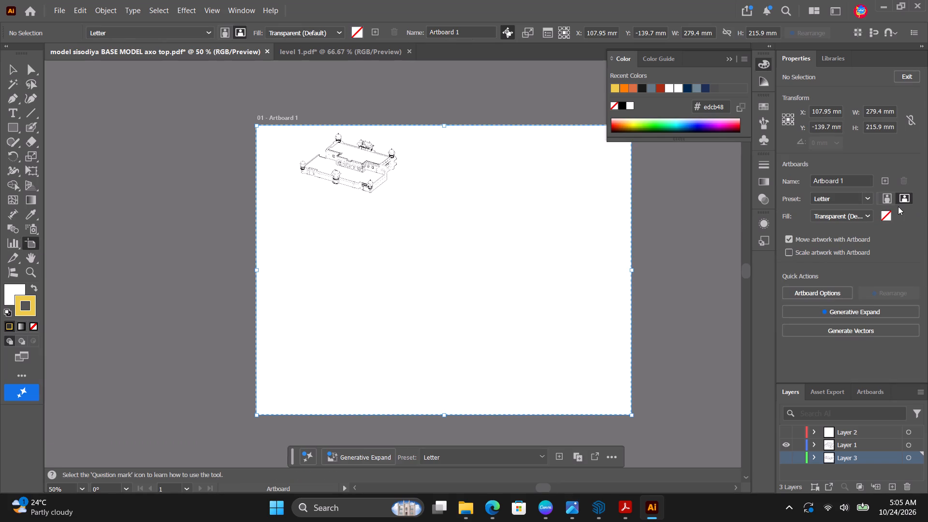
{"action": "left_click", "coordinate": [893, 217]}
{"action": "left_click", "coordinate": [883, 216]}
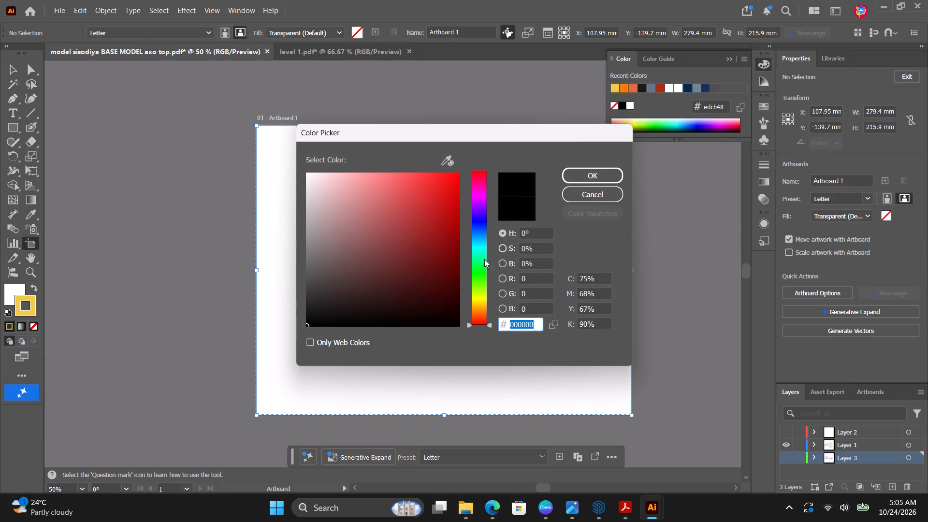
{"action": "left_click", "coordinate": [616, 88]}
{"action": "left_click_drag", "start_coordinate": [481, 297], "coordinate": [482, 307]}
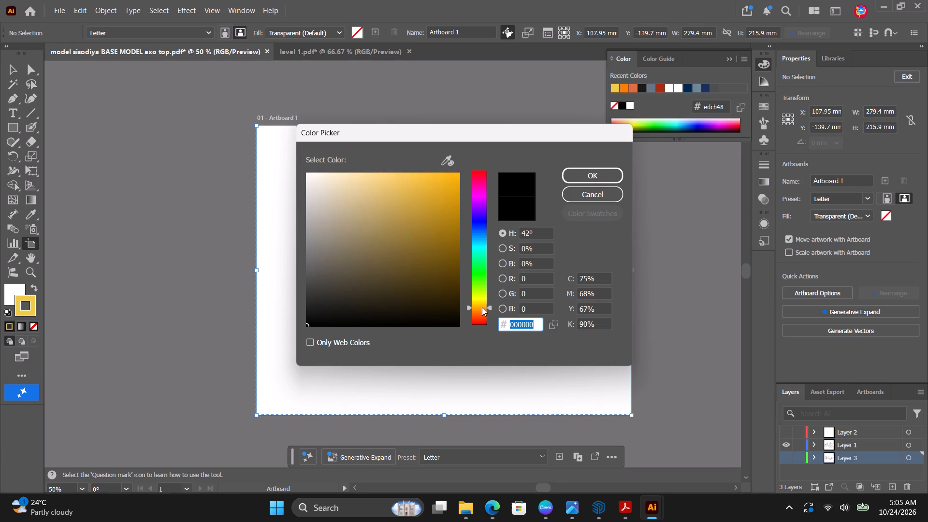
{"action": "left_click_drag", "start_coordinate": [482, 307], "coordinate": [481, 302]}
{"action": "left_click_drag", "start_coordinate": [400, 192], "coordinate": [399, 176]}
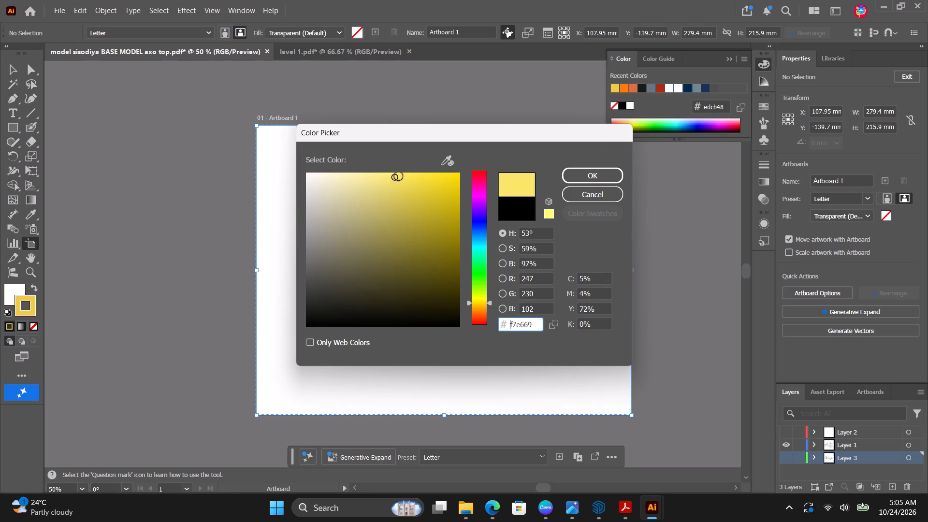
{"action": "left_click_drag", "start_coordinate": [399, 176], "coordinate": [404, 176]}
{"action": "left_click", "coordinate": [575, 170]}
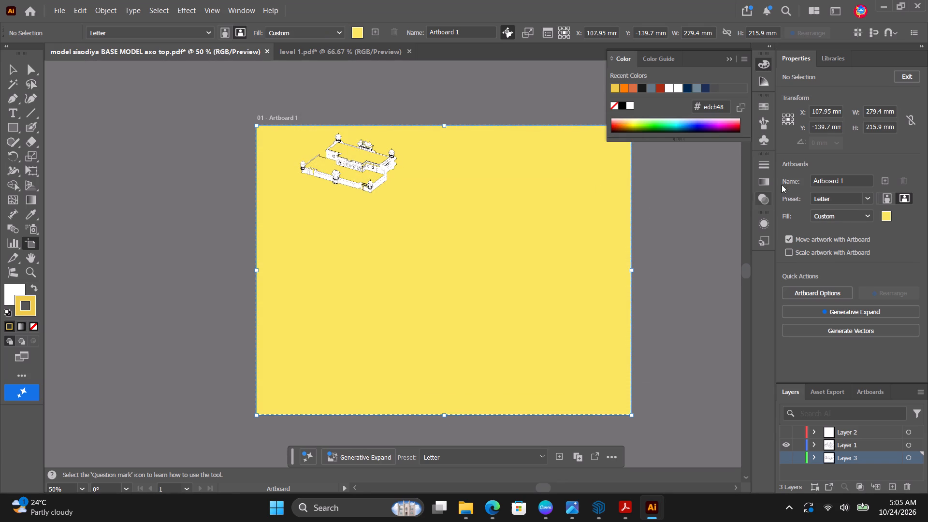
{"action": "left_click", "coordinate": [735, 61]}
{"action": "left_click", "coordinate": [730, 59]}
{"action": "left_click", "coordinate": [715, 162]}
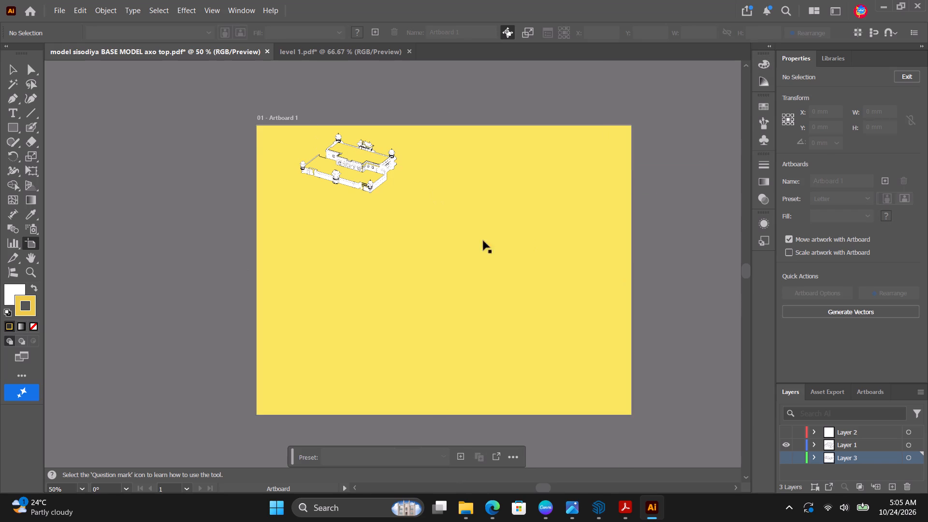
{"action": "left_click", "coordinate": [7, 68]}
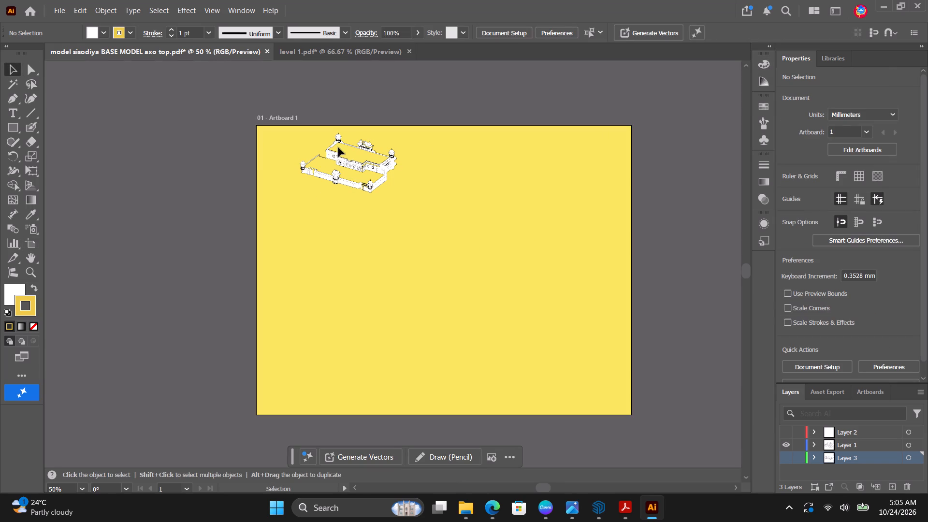
Examine the top building's roof, courtyard and walls against the yellow artboard for remaining white fills.
{"action": "scroll", "coordinate": [338, 146], "scroll_direction": "up", "scroll_amount": 7, "text": "alt"}
{"action": "scroll", "coordinate": [371, 208], "scroll_direction": "down", "scroll_amount": 2, "text": "alt"}
{"action": "scroll", "coordinate": [412, 258], "scroll_direction": "up", "scroll_amount": 3, "text": "alt"}
{"action": "scroll", "coordinate": [288, 216], "scroll_direction": "up", "scroll_amount": 3, "text": "alt"}
{"action": "scroll", "coordinate": [269, 228], "scroll_direction": "down", "scroll_amount": 4, "text": "alt"}
{"action": "scroll", "coordinate": [216, 163], "scroll_direction": "up", "scroll_amount": 2, "text": "alt"}
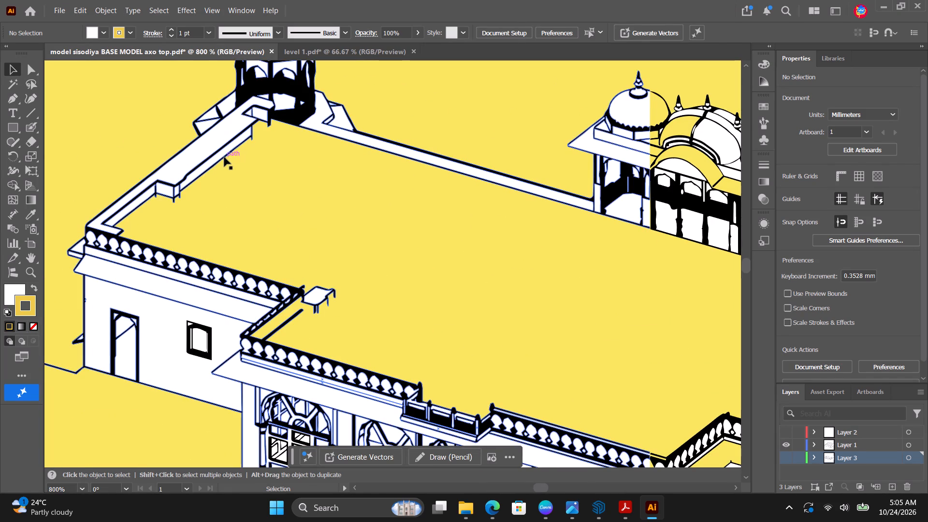
{"action": "left_click", "coordinate": [224, 157]}
{"action": "scroll", "coordinate": [284, 182], "scroll_direction": "down", "scroll_amount": 2}
{"action": "scroll", "coordinate": [338, 191], "scroll_direction": "down", "scroll_amount": 4, "text": "alt"}
{"action": "scroll", "coordinate": [482, 214], "scroll_direction": "up", "scroll_amount": 3, "text": "alt"}
{"action": "scroll", "coordinate": [482, 214], "scroll_direction": "down", "scroll_amount": 2, "text": "alt"}
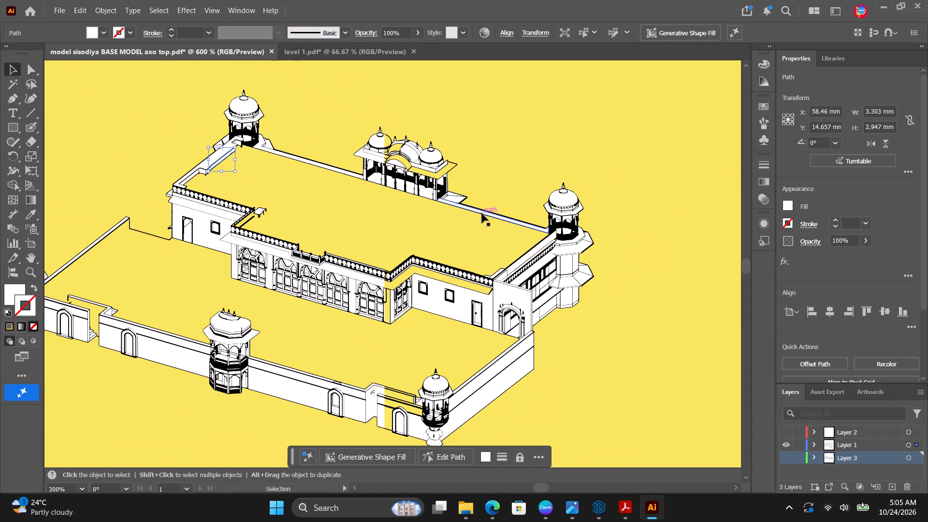
{"action": "scroll", "coordinate": [482, 214], "scroll_direction": "down", "scroll_amount": 2, "text": "alt"}
{"action": "left_click", "coordinate": [227, 109]}
{"action": "scroll", "coordinate": [283, 247], "scroll_direction": "up", "scroll_amount": 3}
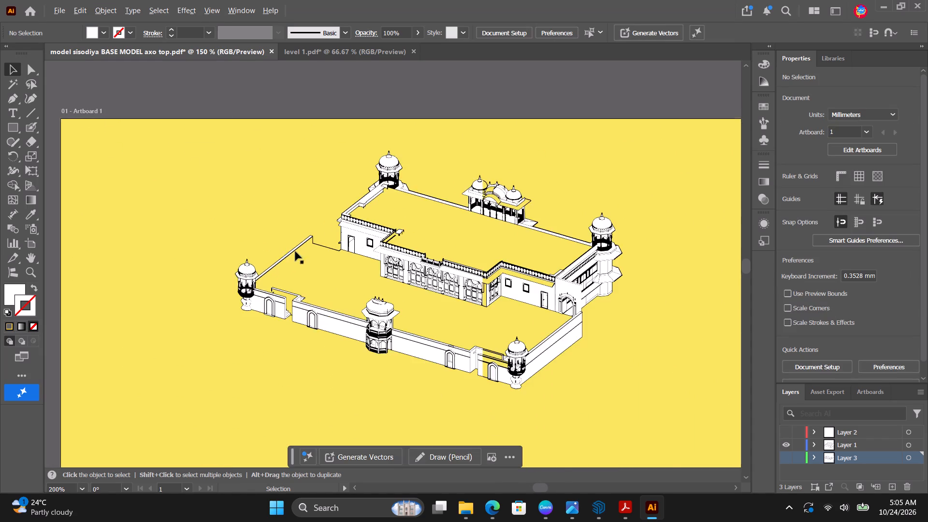
{"action": "scroll", "coordinate": [302, 257], "scroll_direction": "up", "scroll_amount": 3, "text": "alt"}
{"action": "scroll", "coordinate": [305, 258], "scroll_direction": "down", "scroll_amount": 1, "text": "alt"}
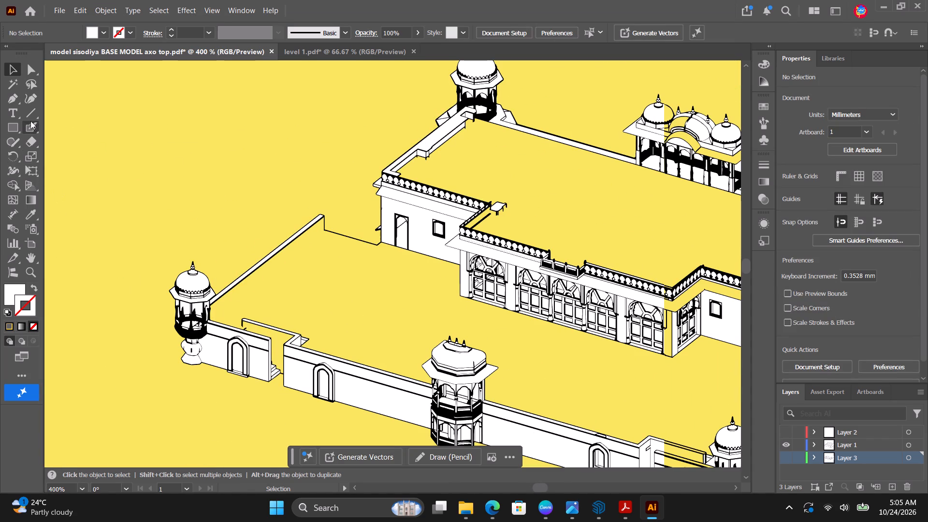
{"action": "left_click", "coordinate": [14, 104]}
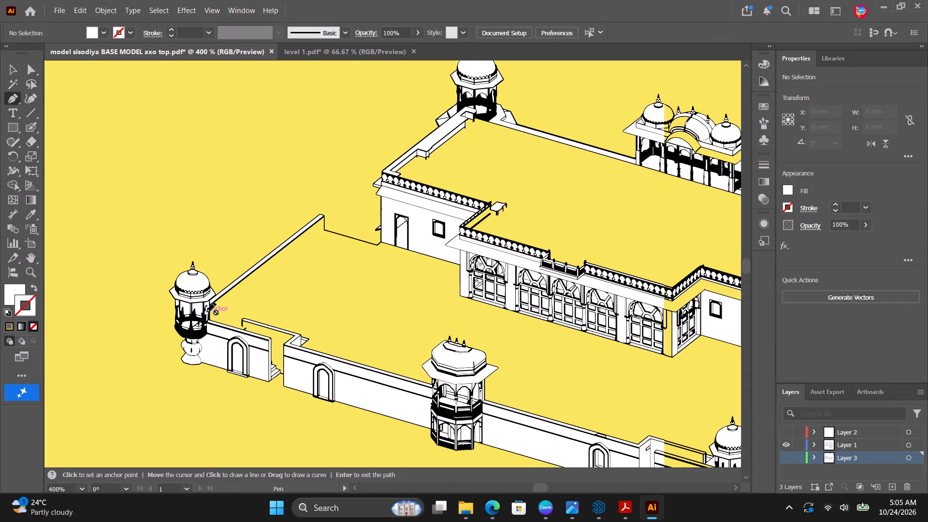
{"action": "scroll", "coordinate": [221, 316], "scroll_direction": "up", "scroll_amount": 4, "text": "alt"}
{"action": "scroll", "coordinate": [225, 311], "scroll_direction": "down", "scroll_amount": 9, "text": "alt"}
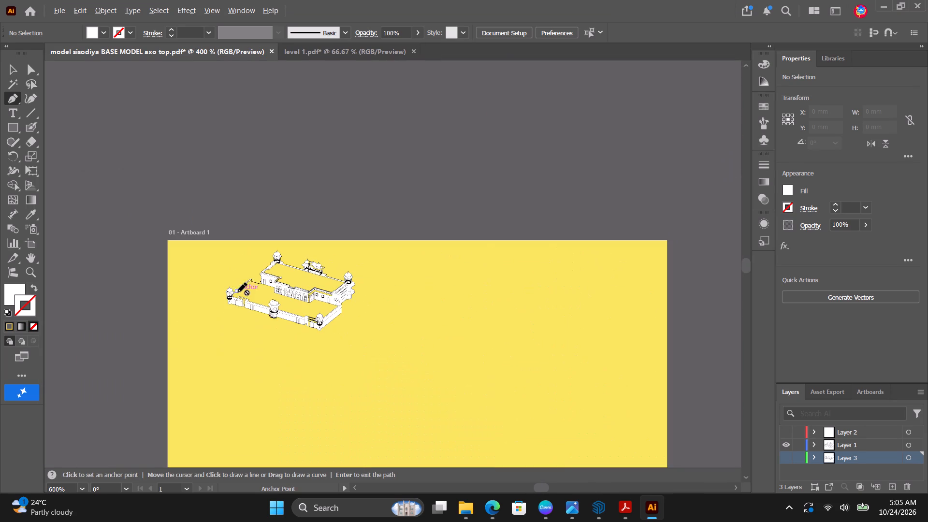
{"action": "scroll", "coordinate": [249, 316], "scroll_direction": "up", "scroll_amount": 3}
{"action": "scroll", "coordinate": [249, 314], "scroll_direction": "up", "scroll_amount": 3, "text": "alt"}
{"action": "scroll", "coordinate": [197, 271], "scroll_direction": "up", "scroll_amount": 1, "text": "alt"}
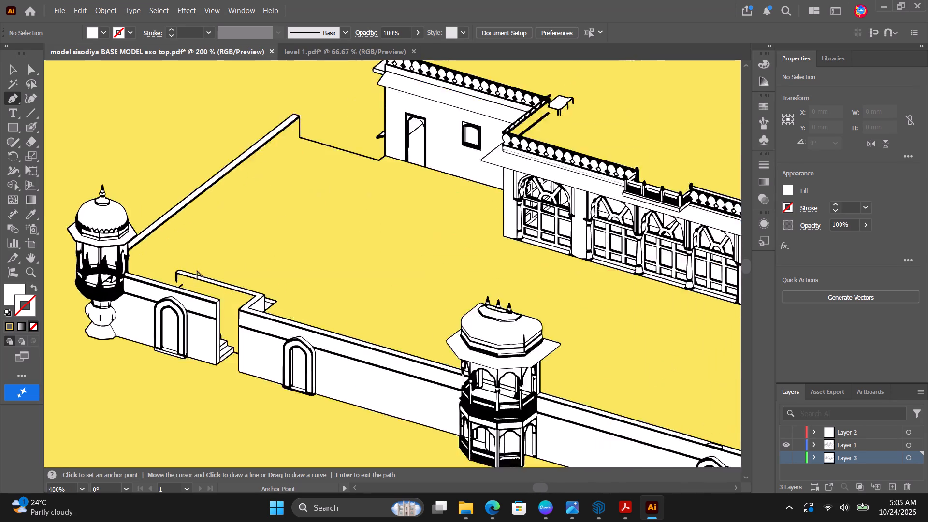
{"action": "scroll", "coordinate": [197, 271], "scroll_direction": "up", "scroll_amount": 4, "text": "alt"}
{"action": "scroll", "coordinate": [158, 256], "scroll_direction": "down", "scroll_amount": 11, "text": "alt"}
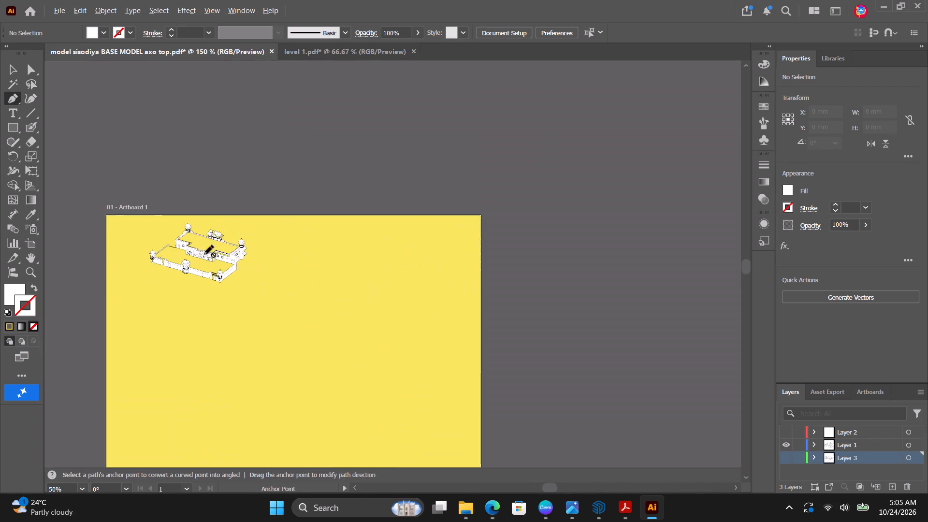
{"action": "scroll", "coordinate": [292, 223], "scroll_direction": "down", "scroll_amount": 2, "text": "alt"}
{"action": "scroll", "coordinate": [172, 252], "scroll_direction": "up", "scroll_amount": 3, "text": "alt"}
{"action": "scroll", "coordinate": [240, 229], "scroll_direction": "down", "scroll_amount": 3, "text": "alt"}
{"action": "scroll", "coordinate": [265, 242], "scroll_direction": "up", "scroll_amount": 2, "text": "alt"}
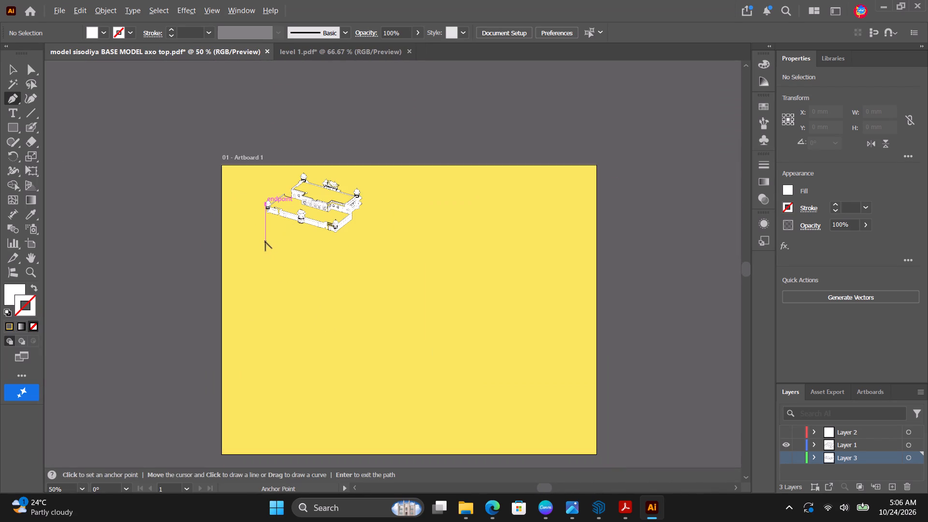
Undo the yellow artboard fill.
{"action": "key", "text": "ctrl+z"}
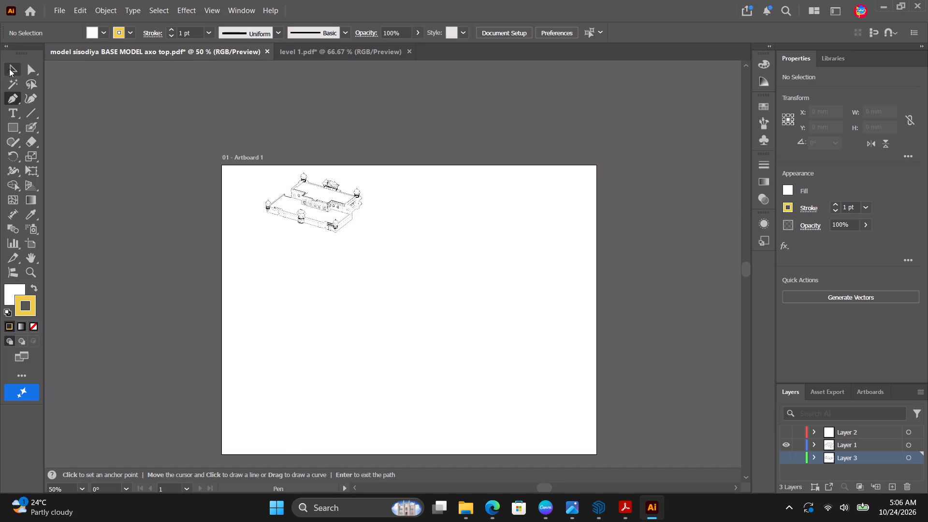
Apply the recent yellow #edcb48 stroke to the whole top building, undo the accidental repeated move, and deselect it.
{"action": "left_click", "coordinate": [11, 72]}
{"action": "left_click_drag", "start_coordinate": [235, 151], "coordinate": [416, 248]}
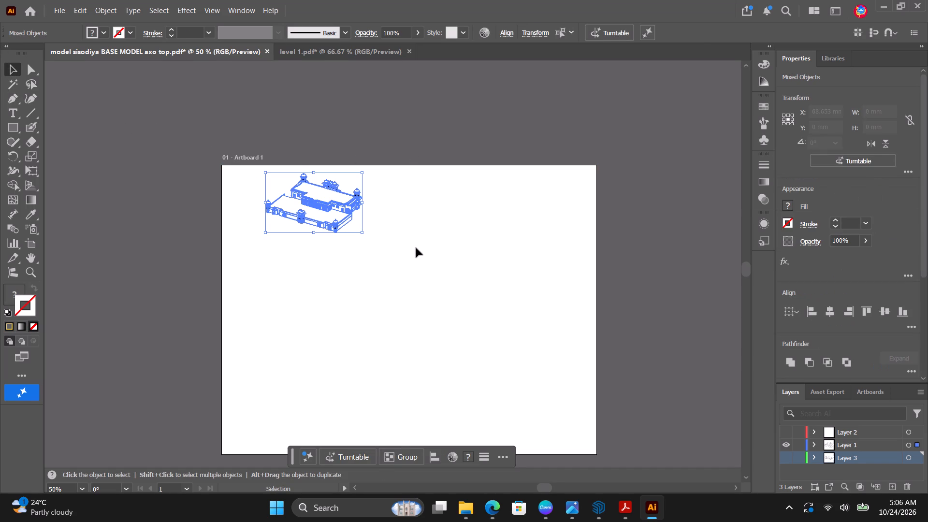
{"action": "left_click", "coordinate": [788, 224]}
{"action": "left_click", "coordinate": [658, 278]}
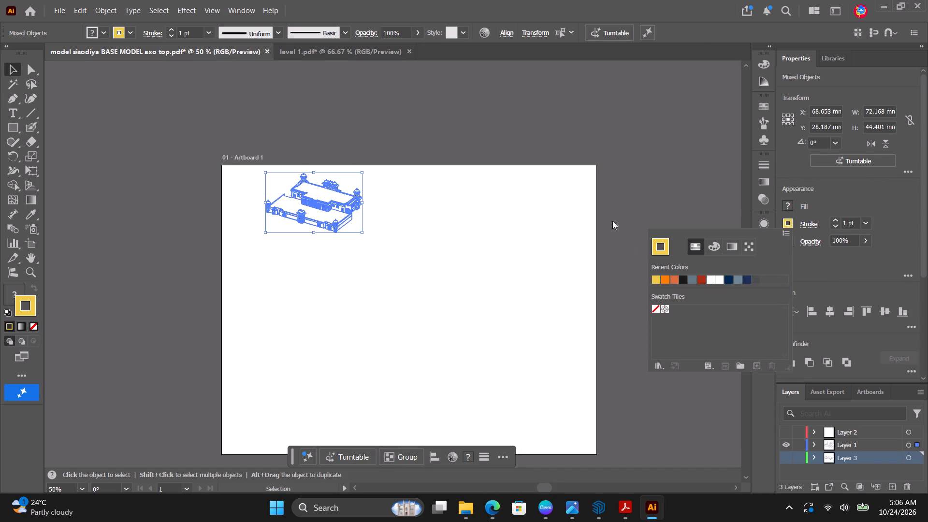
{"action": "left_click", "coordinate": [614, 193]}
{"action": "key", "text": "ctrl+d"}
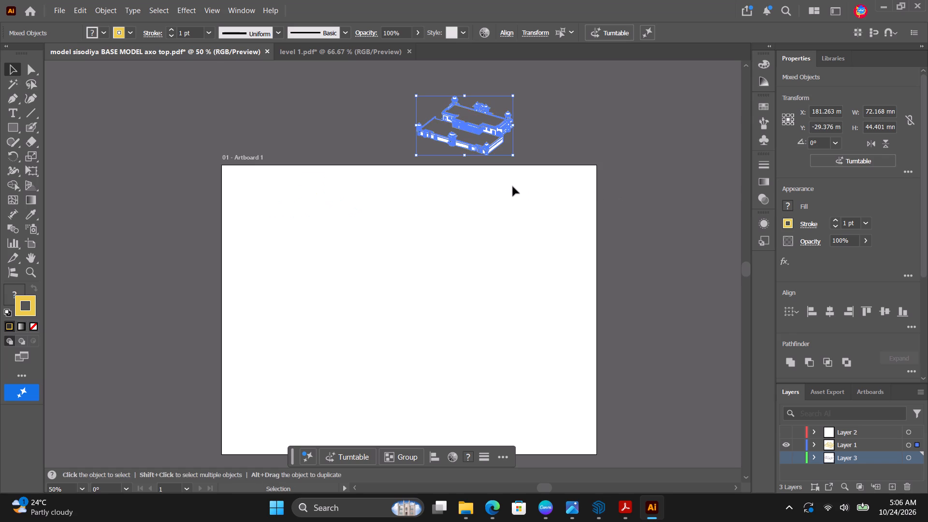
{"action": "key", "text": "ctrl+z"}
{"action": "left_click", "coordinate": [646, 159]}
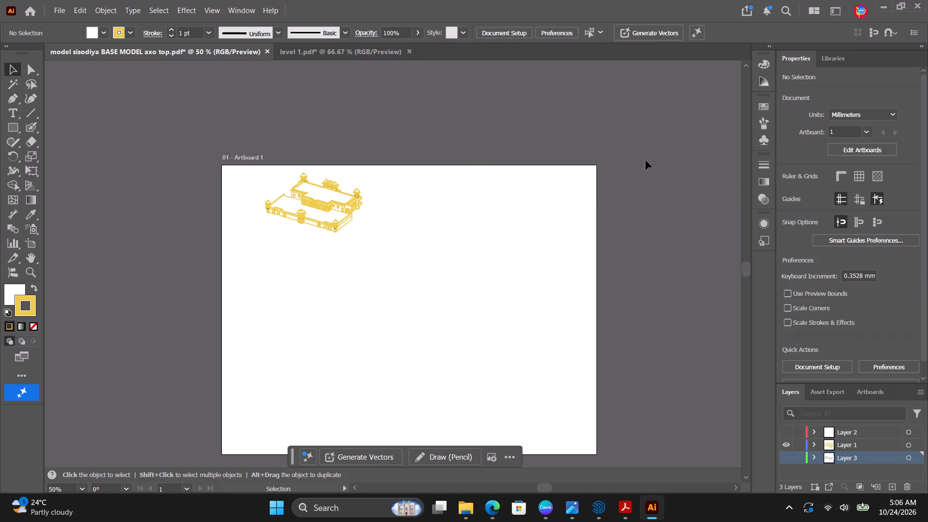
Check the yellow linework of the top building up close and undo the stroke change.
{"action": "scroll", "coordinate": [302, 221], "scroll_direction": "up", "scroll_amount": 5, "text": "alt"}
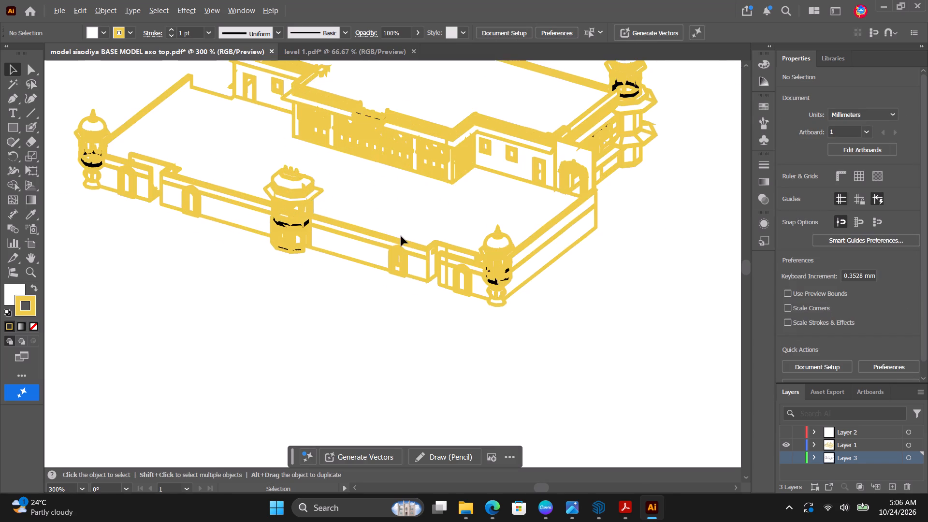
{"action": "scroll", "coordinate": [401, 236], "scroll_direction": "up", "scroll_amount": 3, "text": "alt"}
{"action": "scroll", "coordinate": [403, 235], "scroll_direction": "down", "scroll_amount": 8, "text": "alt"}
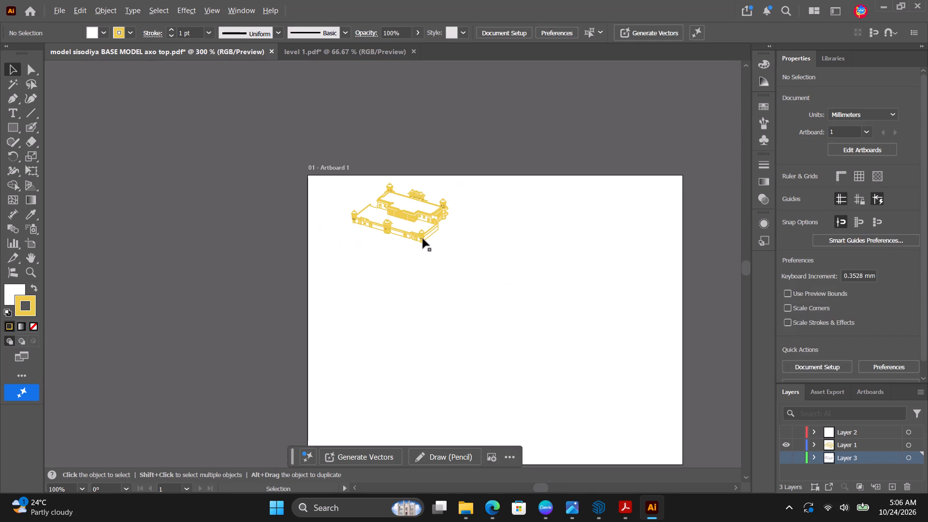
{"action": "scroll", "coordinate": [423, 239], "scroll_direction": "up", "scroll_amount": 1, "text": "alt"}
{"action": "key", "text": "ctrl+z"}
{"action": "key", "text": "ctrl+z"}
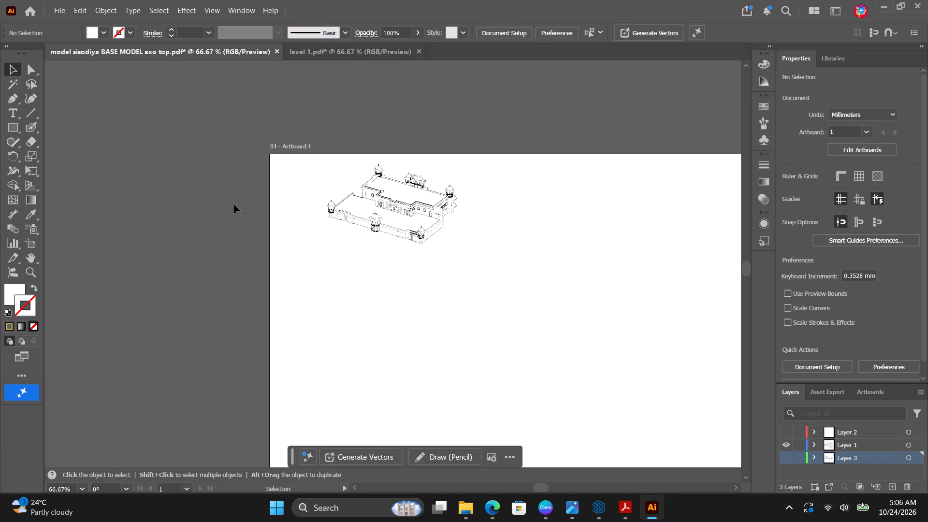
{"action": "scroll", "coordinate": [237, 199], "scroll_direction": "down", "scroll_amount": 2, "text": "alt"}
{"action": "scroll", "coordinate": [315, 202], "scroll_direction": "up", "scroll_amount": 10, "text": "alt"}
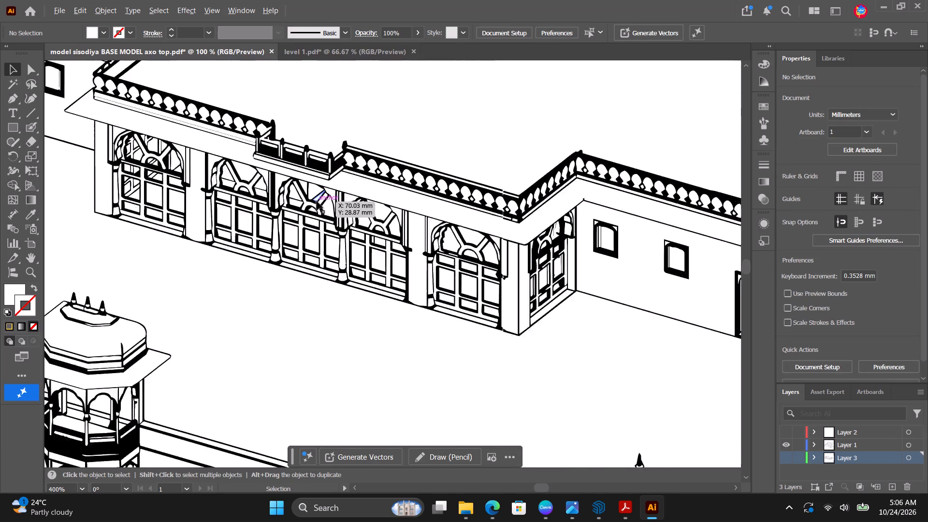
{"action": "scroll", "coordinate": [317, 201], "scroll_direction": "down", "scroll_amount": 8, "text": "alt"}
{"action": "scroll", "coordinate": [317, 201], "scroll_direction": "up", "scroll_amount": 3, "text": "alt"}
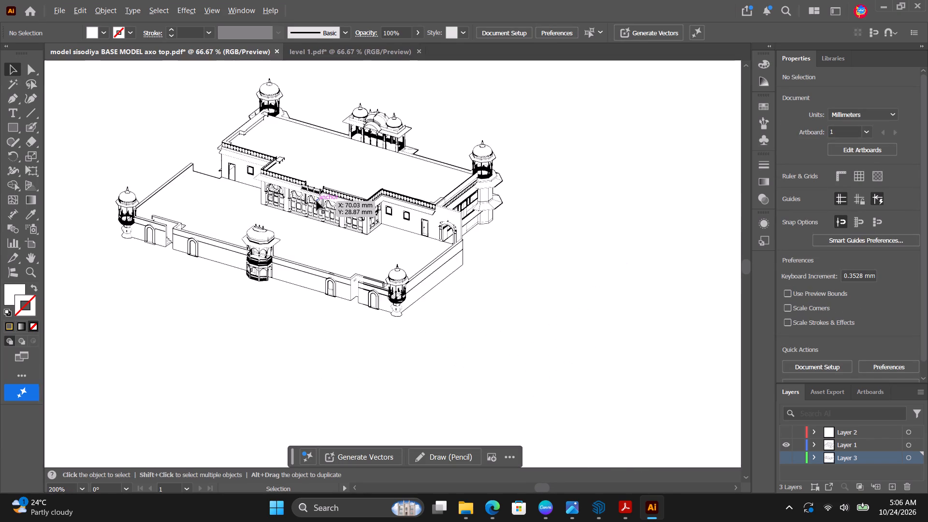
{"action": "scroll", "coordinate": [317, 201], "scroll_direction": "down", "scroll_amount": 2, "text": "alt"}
Switch to Canva and undo the removal of the exploded axonometric line drawings on page 15.
{"action": "left_click", "coordinate": [548, 508]}
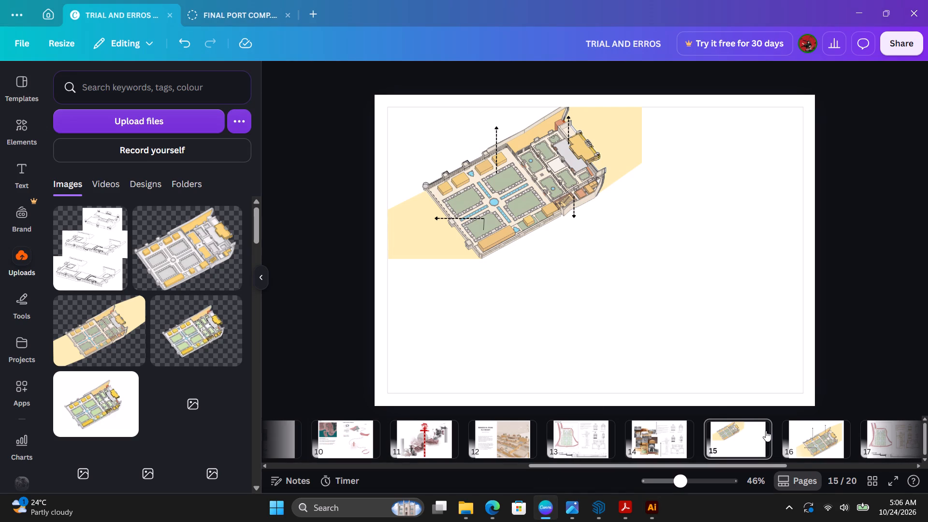
{"action": "key", "text": "ctrl+z"}
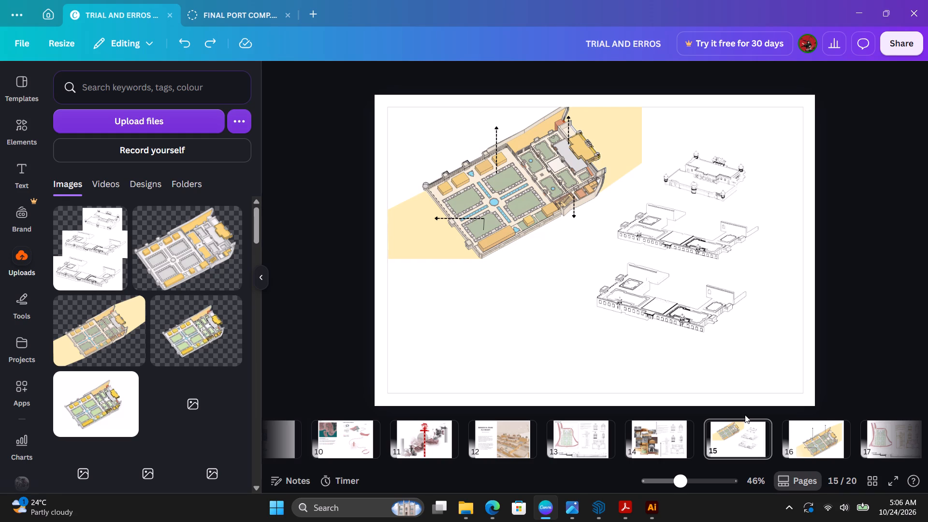
Browse from page 12 to the site plan on page 13.
{"action": "left_click", "coordinate": [503, 426]}
{"action": "key", "text": "Right"}
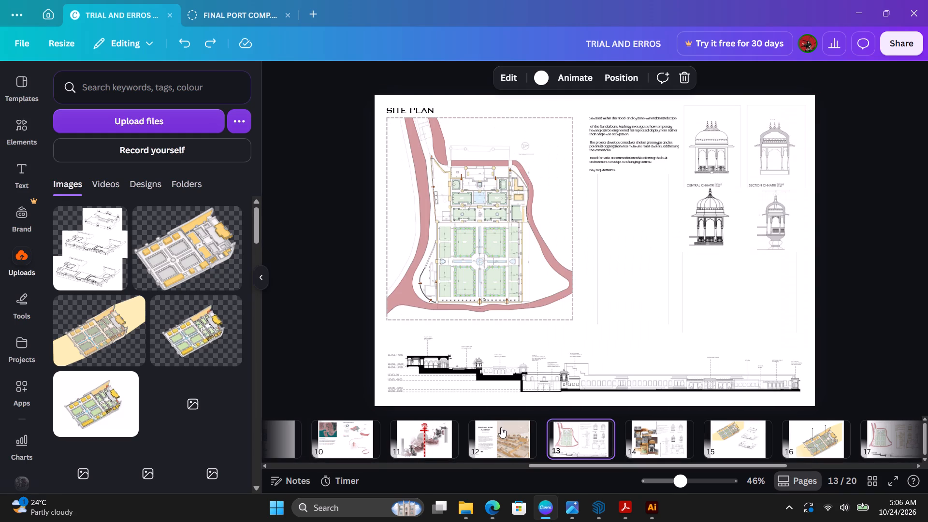
Compare the presentation pages around the site plan on page 13 with the exploded axonometric on page 15.
{"action": "key", "text": "Right"}
{"action": "key", "text": "Left"}
{"action": "key", "text": "Right"}
{"action": "key", "text": "Left"}
{"action": "key", "text": "Right"}
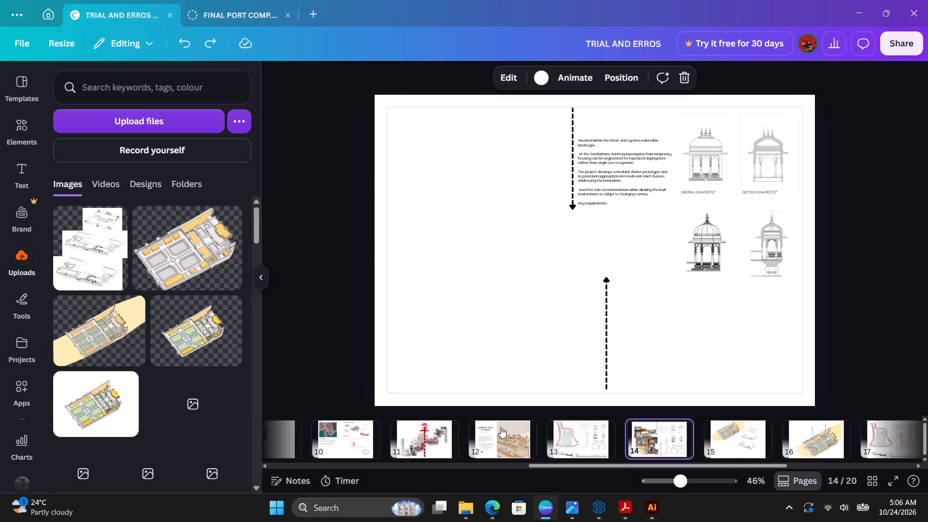
{"action": "key", "text": "Left"}
{"action": "key", "text": "Right"}
{"action": "key", "text": "Right"}
{"action": "key", "text": "Left"}
{"action": "key", "text": "Left"}
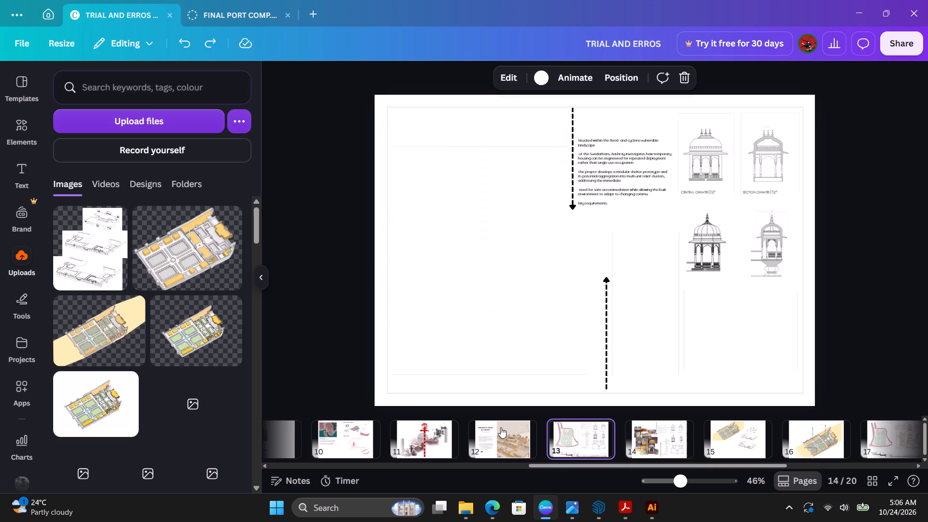
{"action": "key", "text": "Left"}
{"action": "key", "text": "Right"}
{"action": "key", "text": "Right"}
{"action": "key", "text": "Right"}
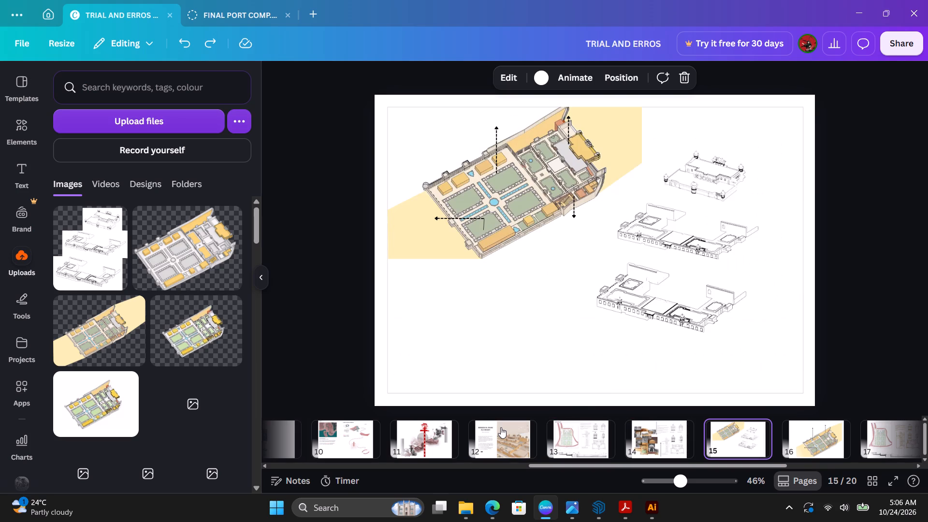
{"action": "key", "text": "Left"}
{"action": "key", "text": "Left"}
{"action": "key", "text": "Right"}
{"action": "key", "text": "Right"}
Switch to Illustrator, show Layer 3 and hide Layer 1.
{"action": "left_click", "coordinate": [855, 1]}
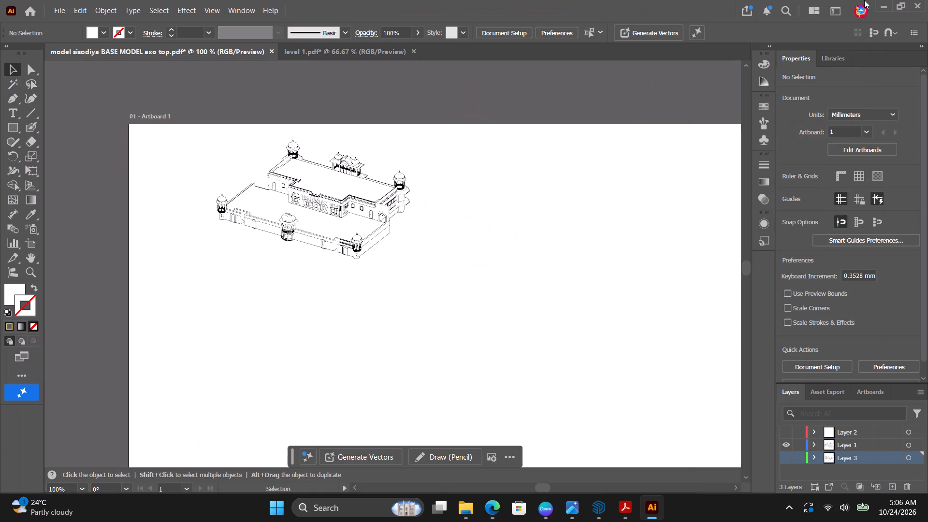
{"action": "scroll", "coordinate": [437, 287], "scroll_direction": "down", "scroll_amount": 13}
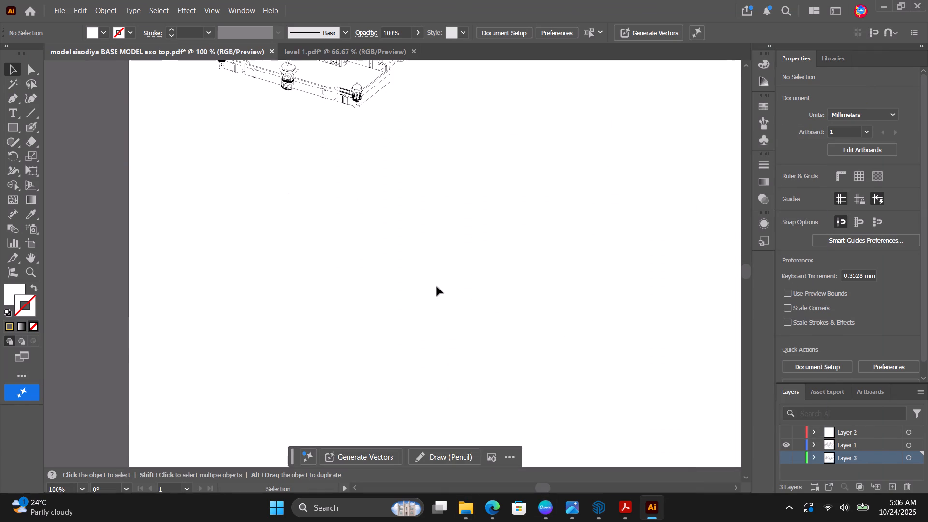
{"action": "scroll", "coordinate": [437, 287], "scroll_direction": "down", "scroll_amount": 4, "text": "alt"}
{"action": "scroll", "coordinate": [432, 271], "scroll_direction": "up", "scroll_amount": 2, "text": "alt"}
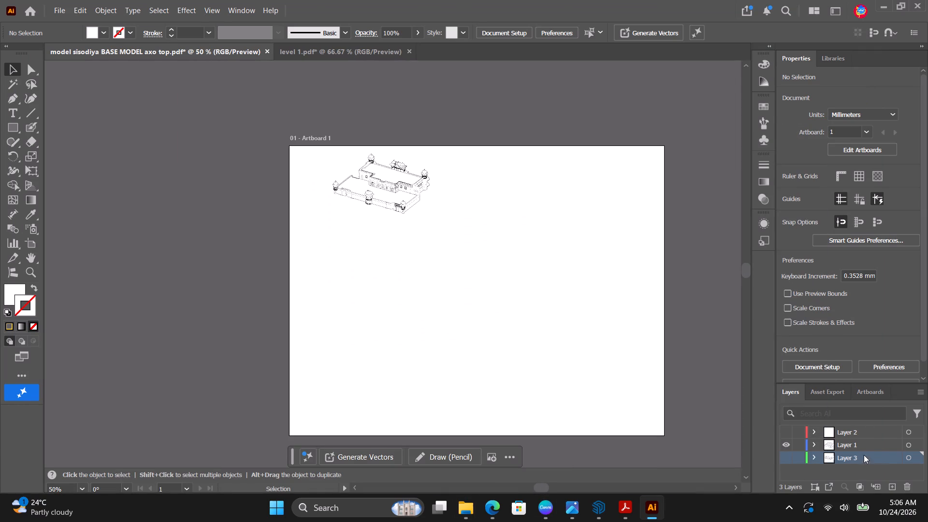
{"action": "left_click", "coordinate": [785, 456]}
{"action": "left_click", "coordinate": [787, 442]}
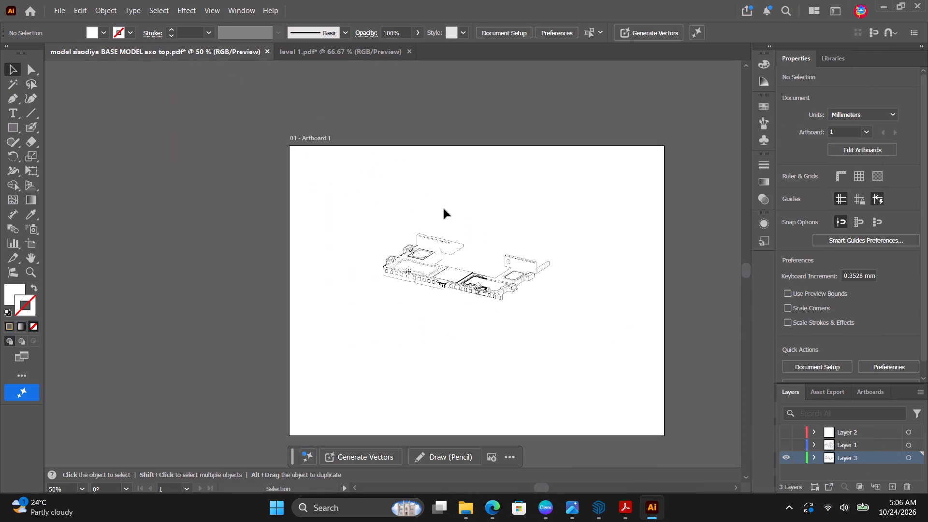
Ungroup the Layer 3 drawing and its larger building section, and delete the rectangular frame behind that section.
{"action": "scroll", "coordinate": [469, 260], "scroll_direction": "up", "scroll_amount": 3}
{"action": "left_click", "coordinate": [504, 240]}
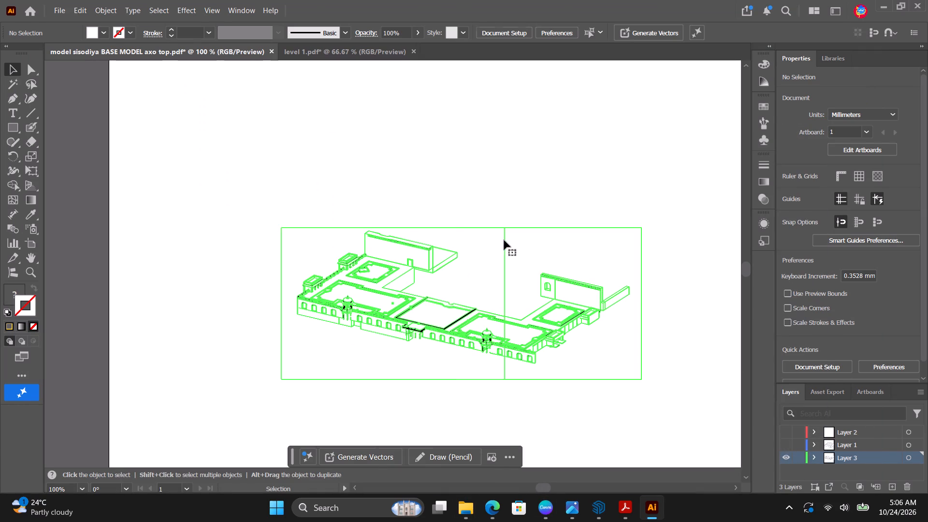
{"action": "left_click", "coordinate": [418, 462]}
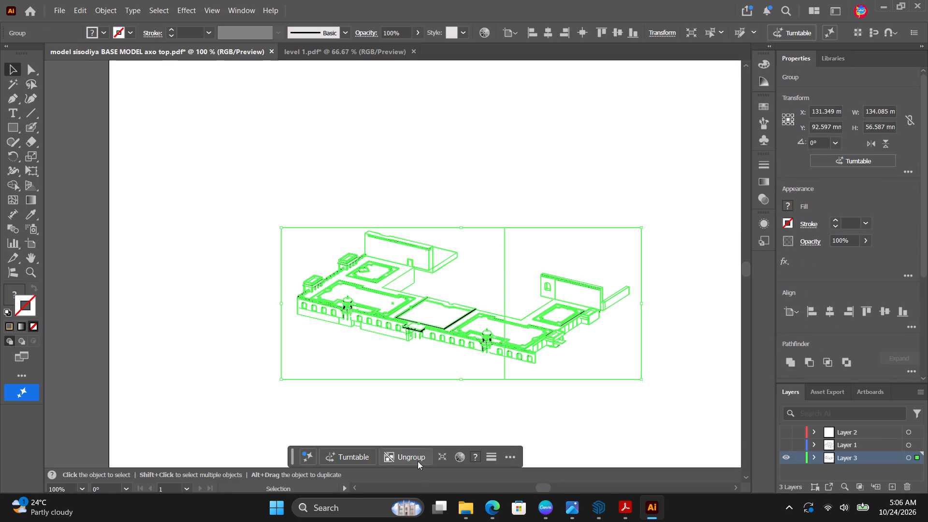
{"action": "left_click", "coordinate": [608, 420]}
{"action": "left_click", "coordinate": [423, 339]}
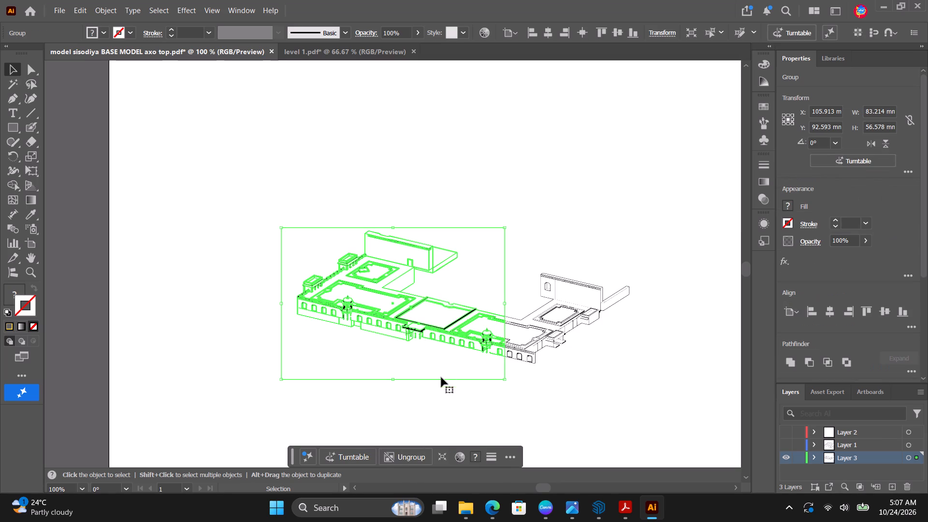
{"action": "left_click", "coordinate": [414, 453]}
{"action": "left_click", "coordinate": [473, 407]}
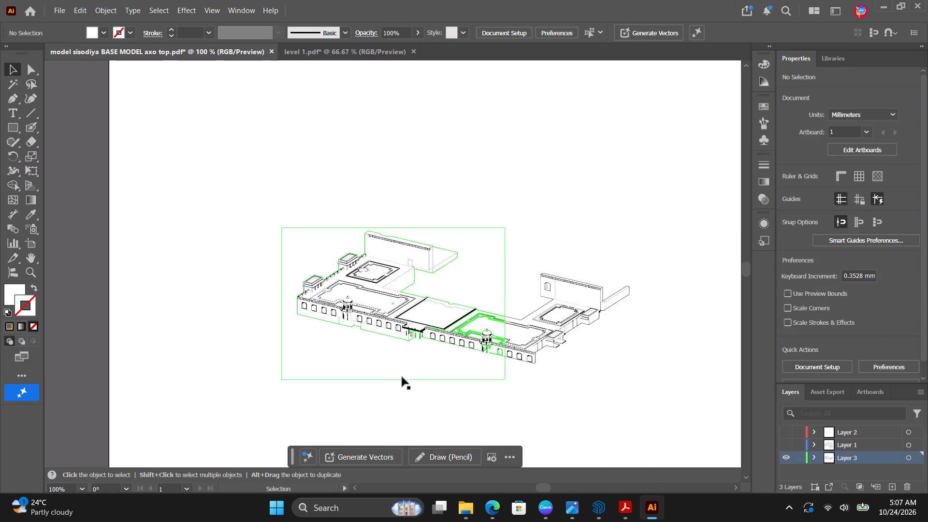
{"action": "left_click", "coordinate": [401, 379]}
{"action": "key", "text": "Delete"}
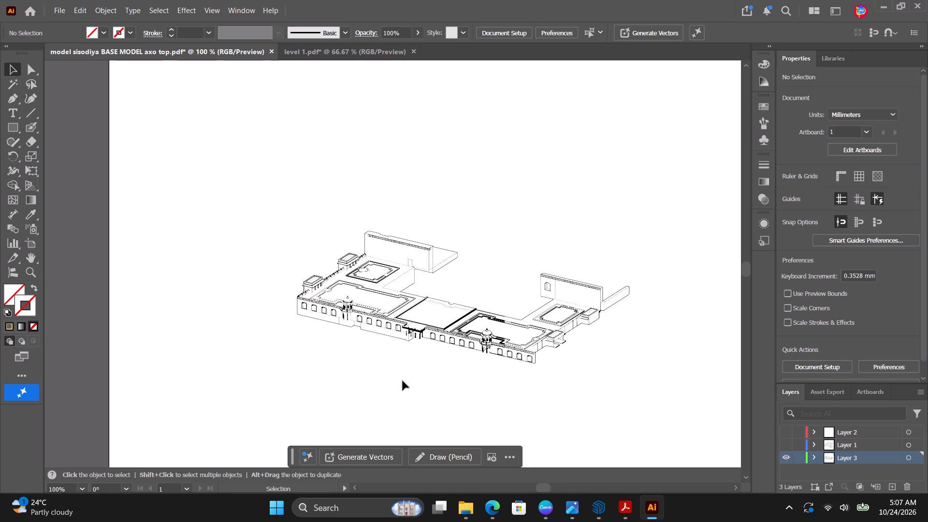
Ungroup the smaller building section and delete its rectangular frame along with the overall frame around the drawing.
{"action": "left_click", "coordinate": [404, 379]}
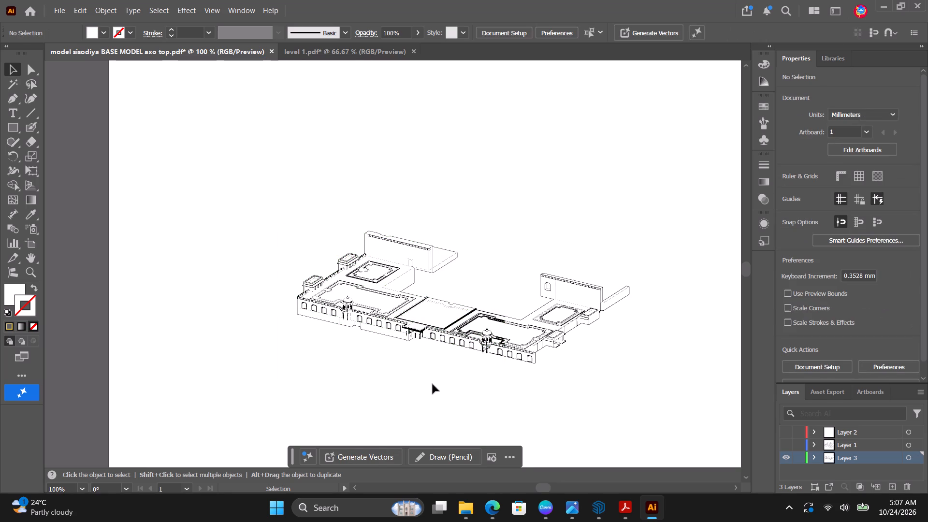
{"action": "left_click", "coordinate": [443, 380]}
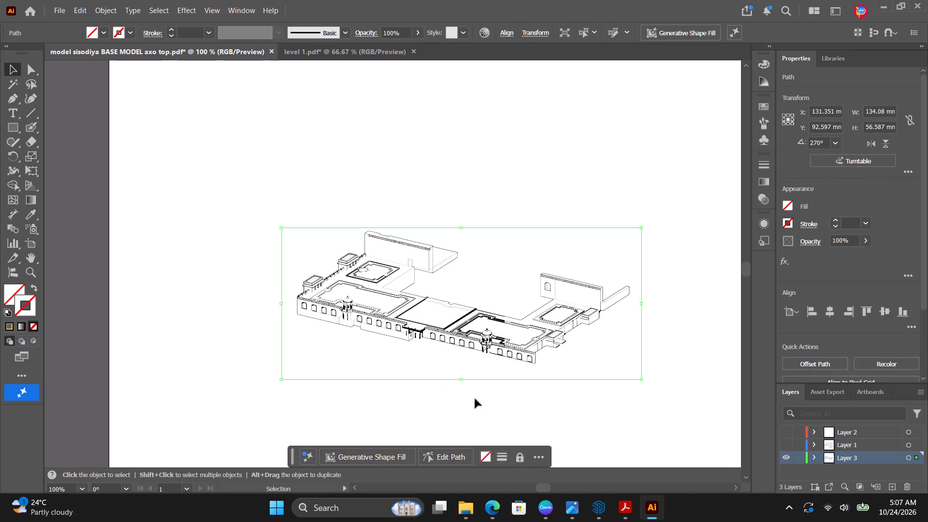
{"action": "left_click", "coordinate": [590, 339]}
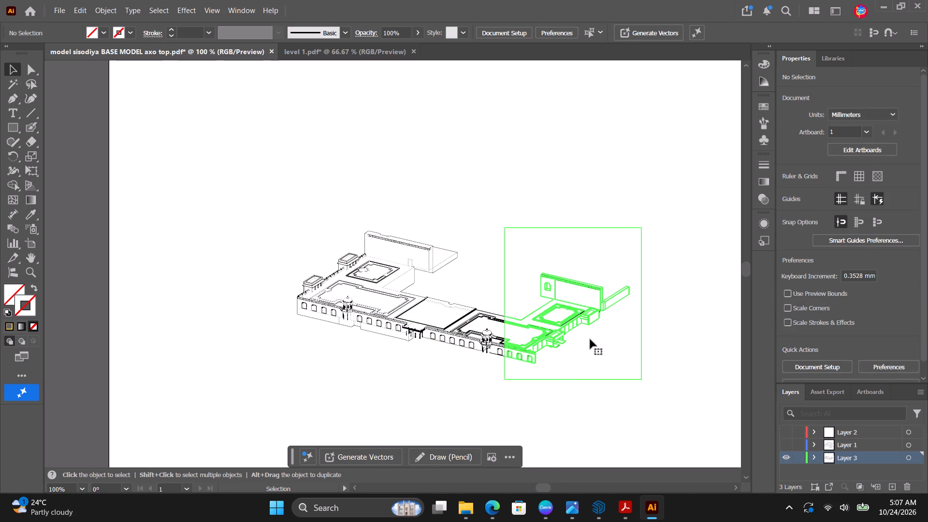
{"action": "left_click", "coordinate": [411, 460]}
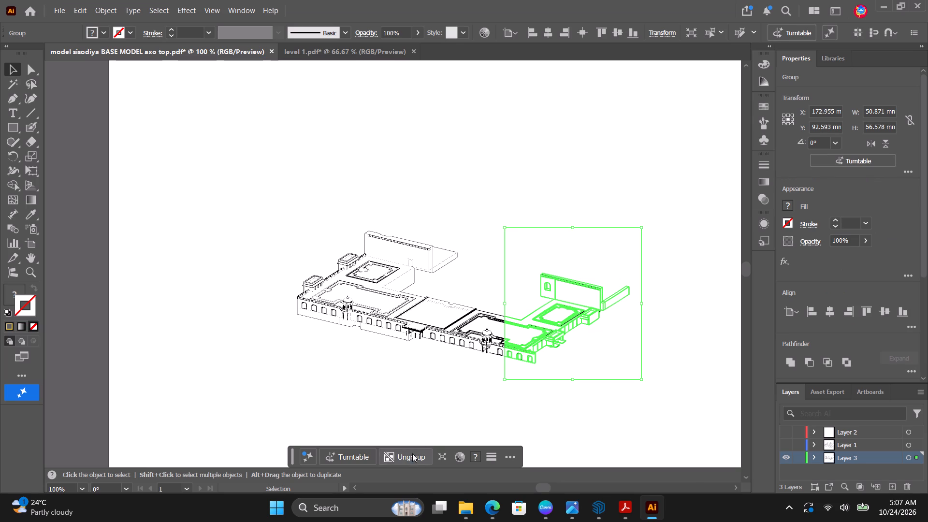
{"action": "left_click", "coordinate": [683, 391]}
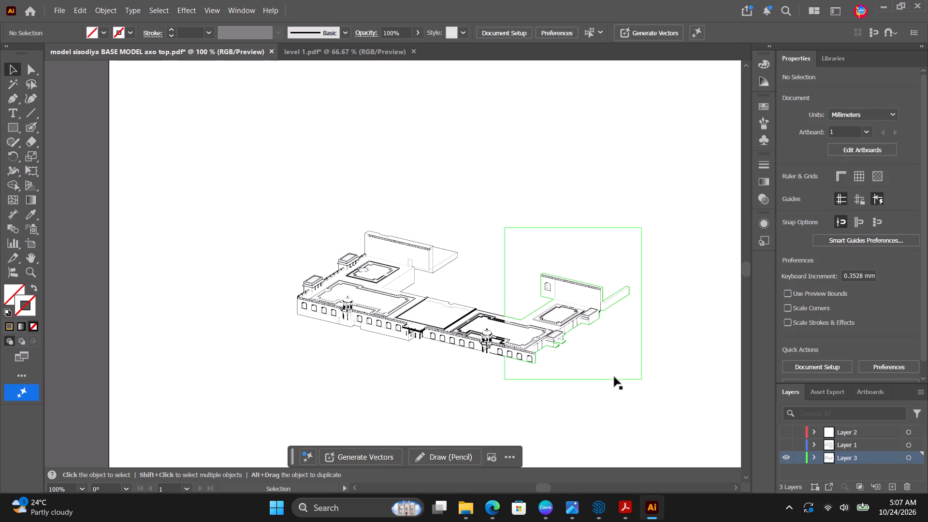
{"action": "left_click", "coordinate": [613, 379]}
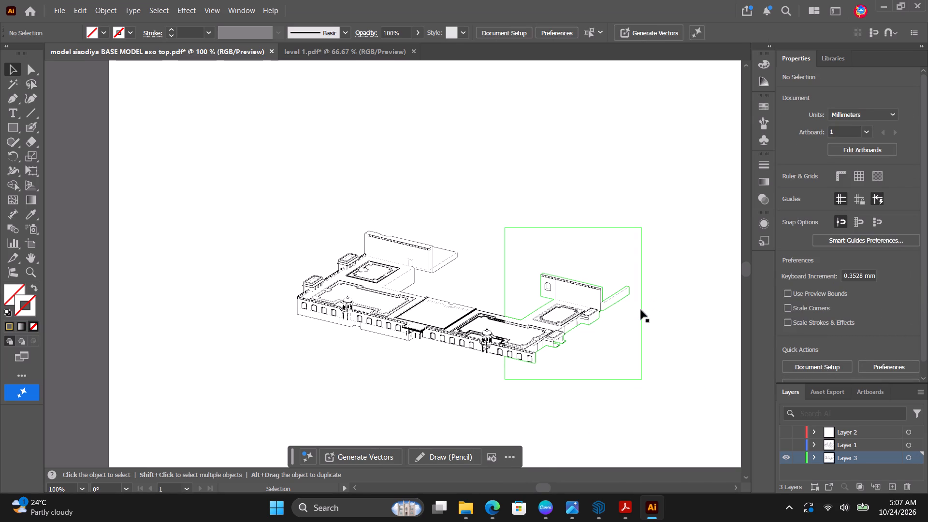
{"action": "left_click", "coordinate": [641, 310]}
{"action": "key", "text": "Delete"}
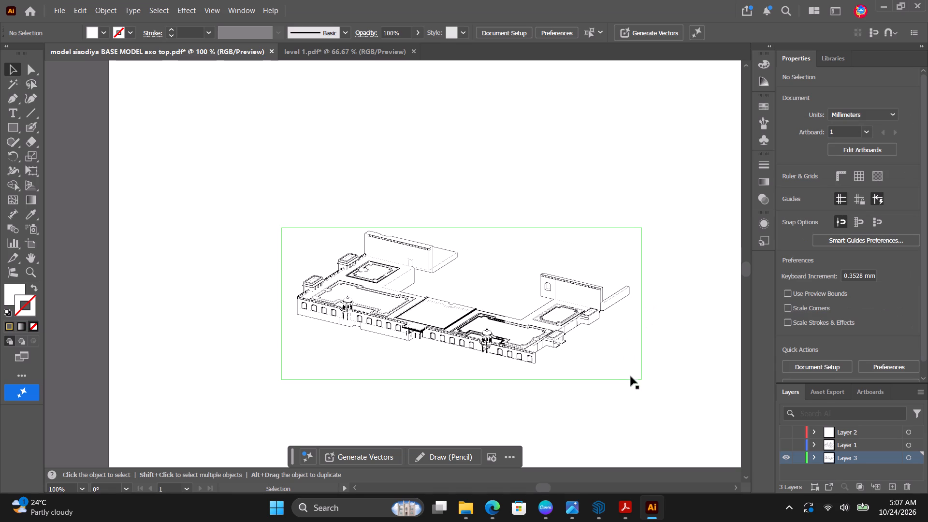
{"action": "left_click", "coordinate": [631, 380]}
{"action": "key", "text": "Delete"}
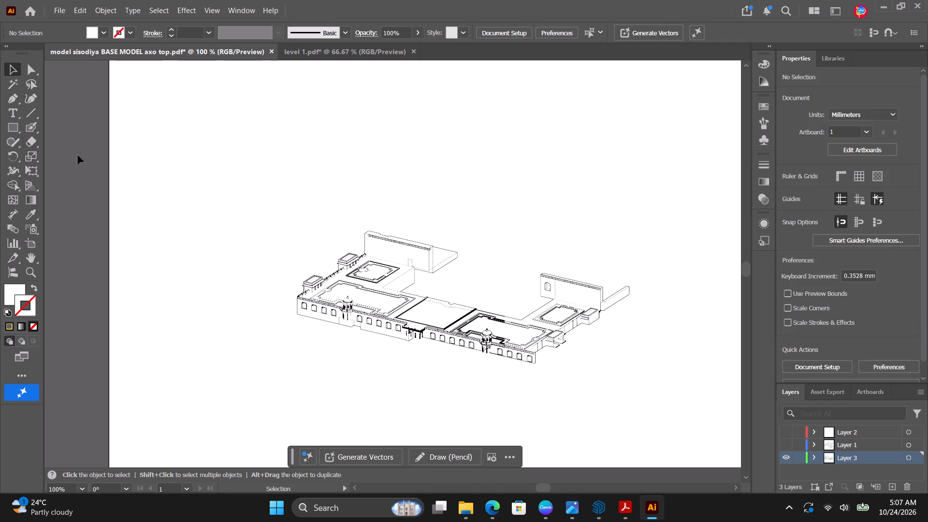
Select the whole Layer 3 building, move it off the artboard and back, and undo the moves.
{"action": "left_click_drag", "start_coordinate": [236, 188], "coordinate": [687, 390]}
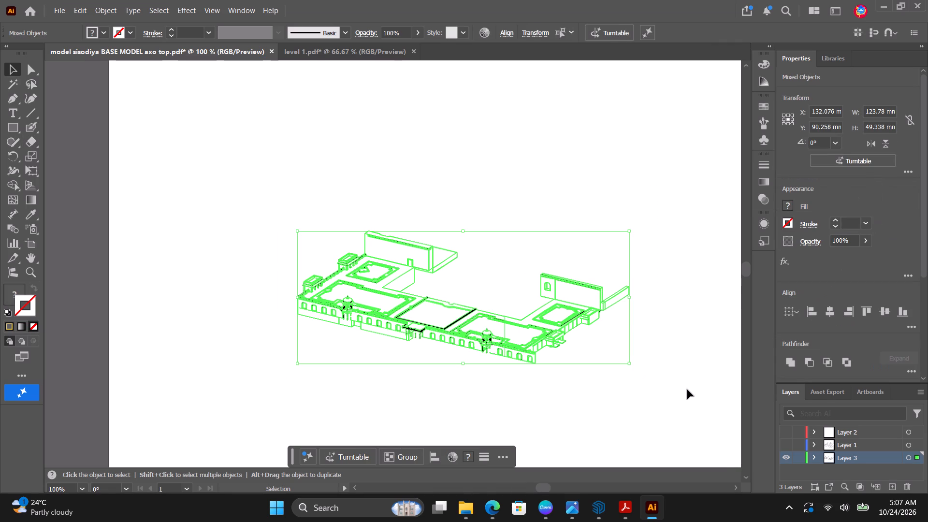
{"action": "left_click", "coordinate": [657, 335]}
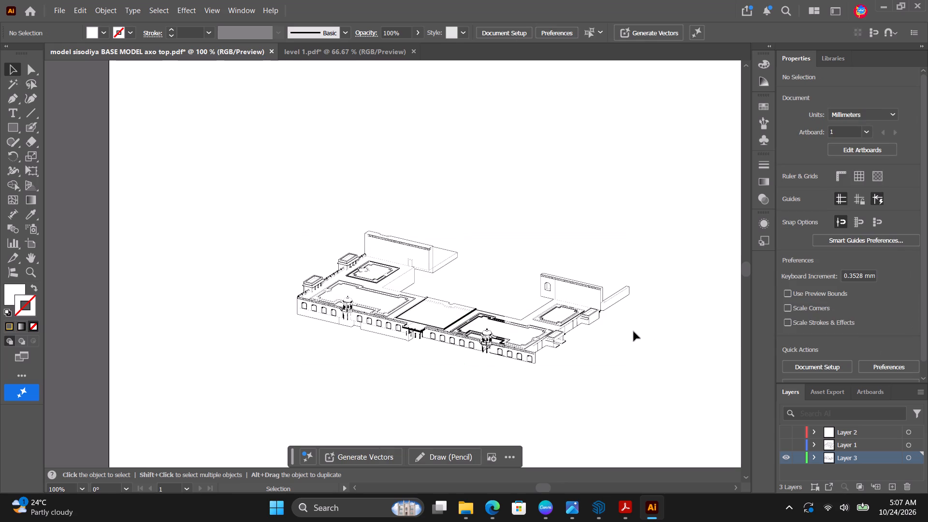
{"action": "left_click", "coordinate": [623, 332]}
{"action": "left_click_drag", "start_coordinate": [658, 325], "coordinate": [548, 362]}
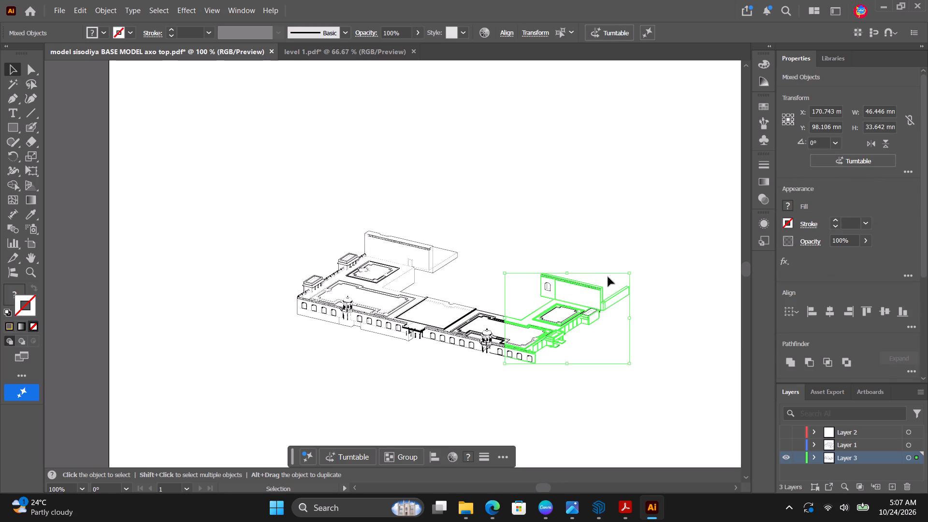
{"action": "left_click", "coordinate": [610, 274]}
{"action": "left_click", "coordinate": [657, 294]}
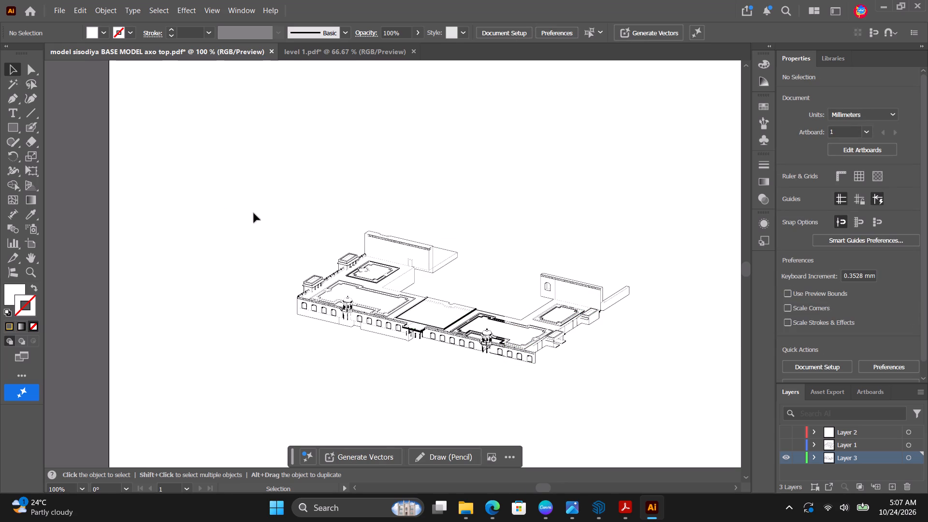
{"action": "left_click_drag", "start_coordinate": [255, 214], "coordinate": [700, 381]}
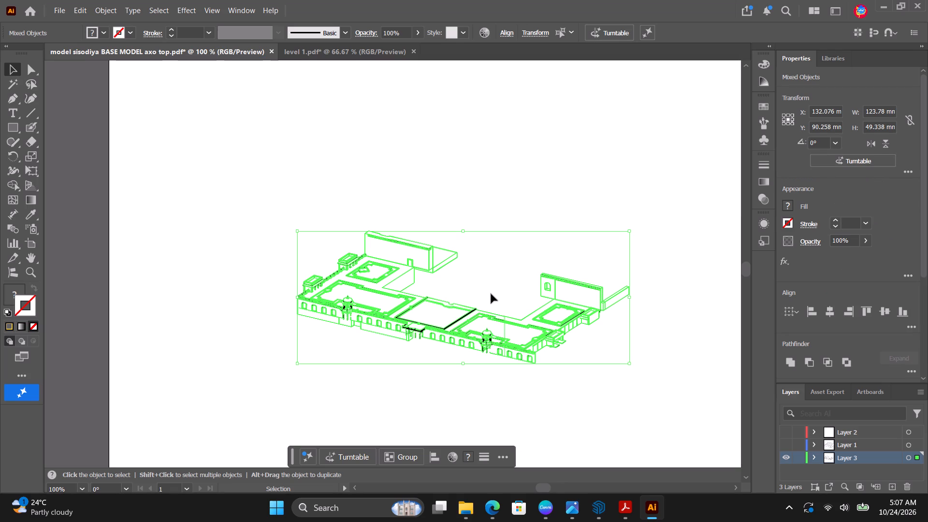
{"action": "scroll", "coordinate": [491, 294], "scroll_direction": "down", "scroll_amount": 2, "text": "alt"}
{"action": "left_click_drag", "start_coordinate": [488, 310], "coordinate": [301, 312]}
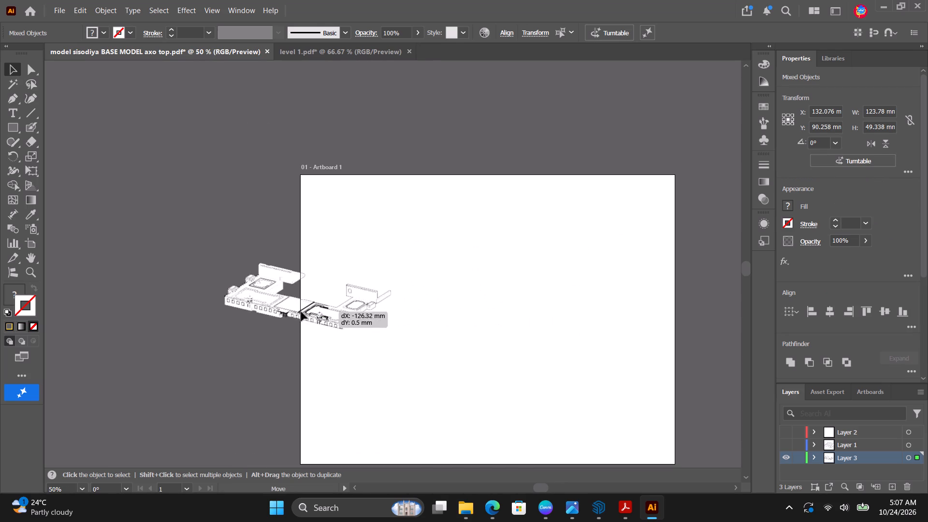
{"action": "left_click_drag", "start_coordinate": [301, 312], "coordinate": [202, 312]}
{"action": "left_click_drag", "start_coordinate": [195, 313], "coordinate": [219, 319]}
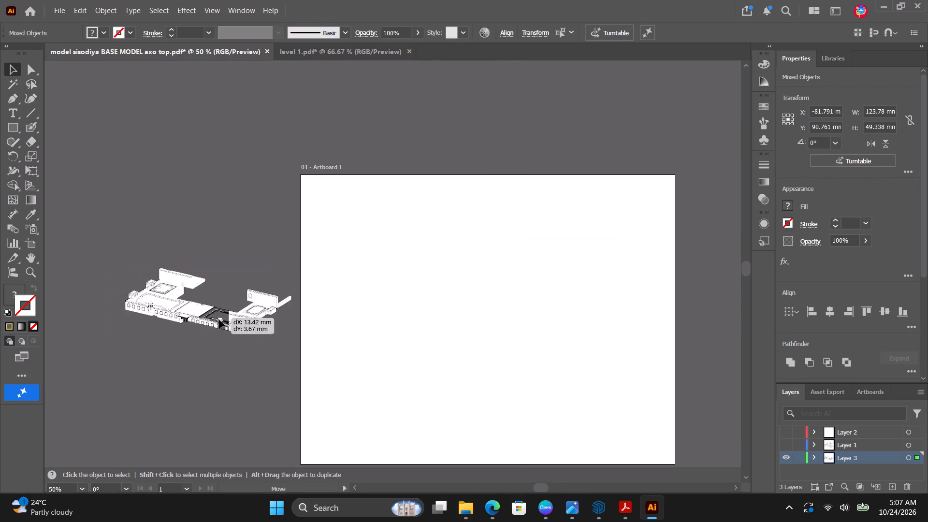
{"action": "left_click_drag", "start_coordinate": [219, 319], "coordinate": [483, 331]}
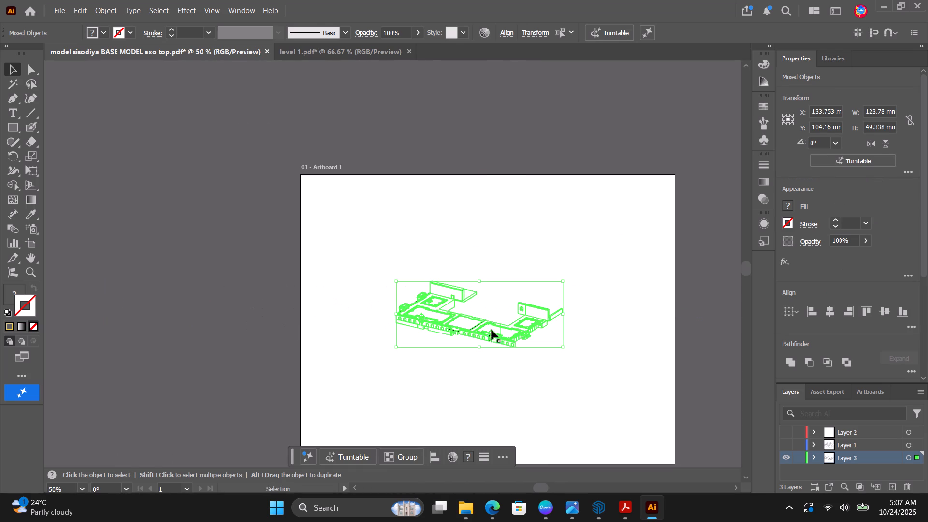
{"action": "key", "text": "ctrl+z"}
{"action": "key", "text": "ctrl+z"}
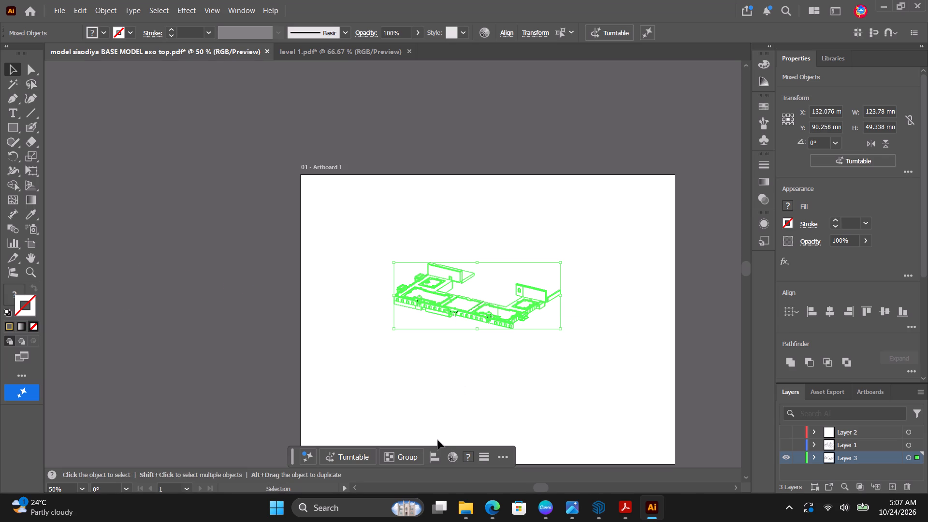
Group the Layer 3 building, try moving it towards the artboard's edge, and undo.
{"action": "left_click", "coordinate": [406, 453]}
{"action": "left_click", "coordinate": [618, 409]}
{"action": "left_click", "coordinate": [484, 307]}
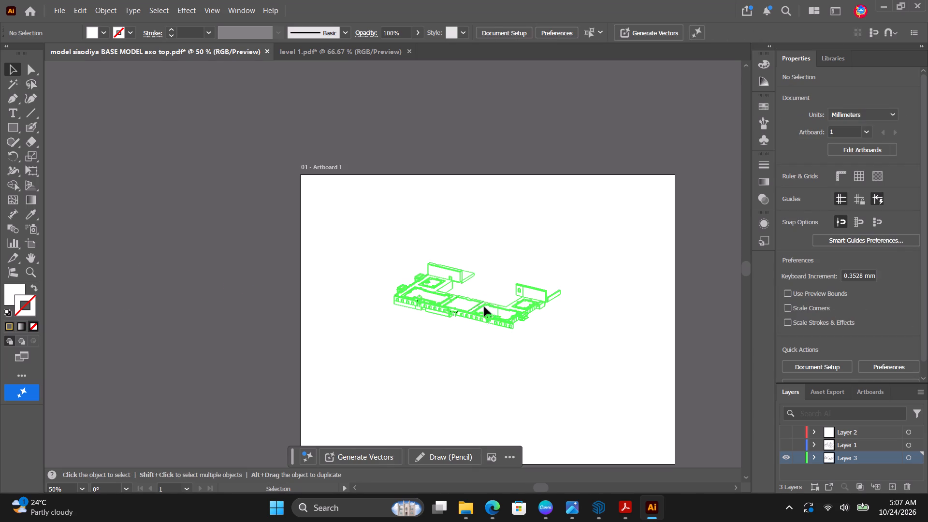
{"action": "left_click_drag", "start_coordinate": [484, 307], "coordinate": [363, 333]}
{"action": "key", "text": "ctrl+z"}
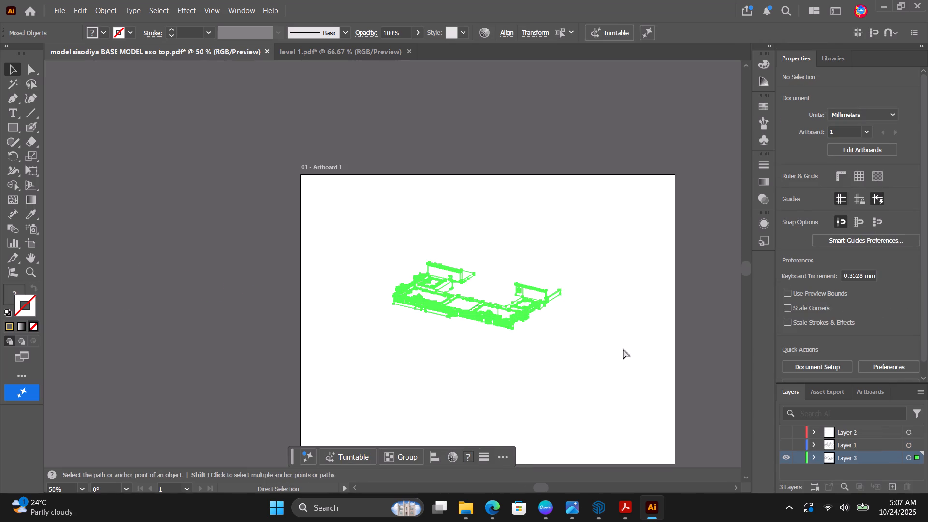
Group all parts of the Layer 3 building drawing and select the resulting group.
{"action": "left_click", "coordinate": [704, 354]}
{"action": "left_click", "coordinate": [505, 315]}
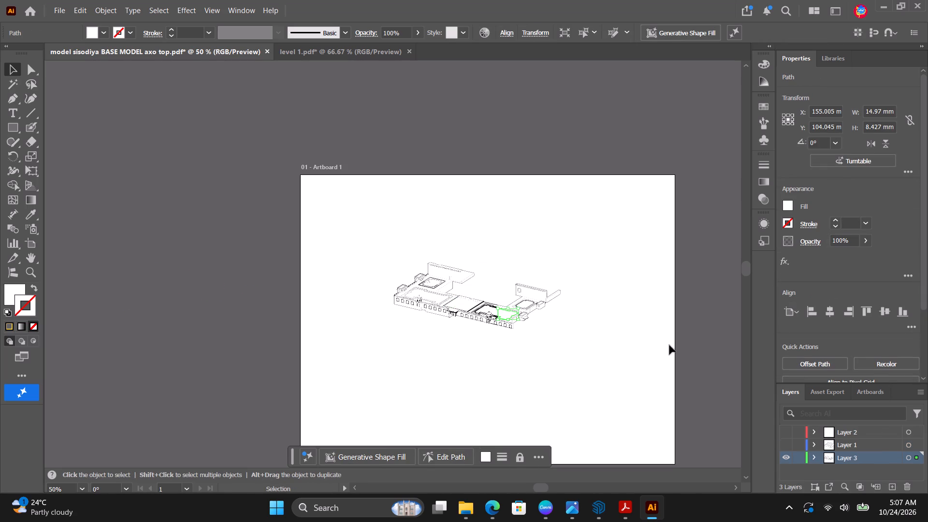
{"action": "left_click", "coordinate": [703, 367]}
{"action": "left_click_drag", "start_coordinate": [373, 251], "coordinate": [631, 360]}
{"action": "left_click", "coordinate": [404, 458]}
{"action": "left_click", "coordinate": [598, 388]}
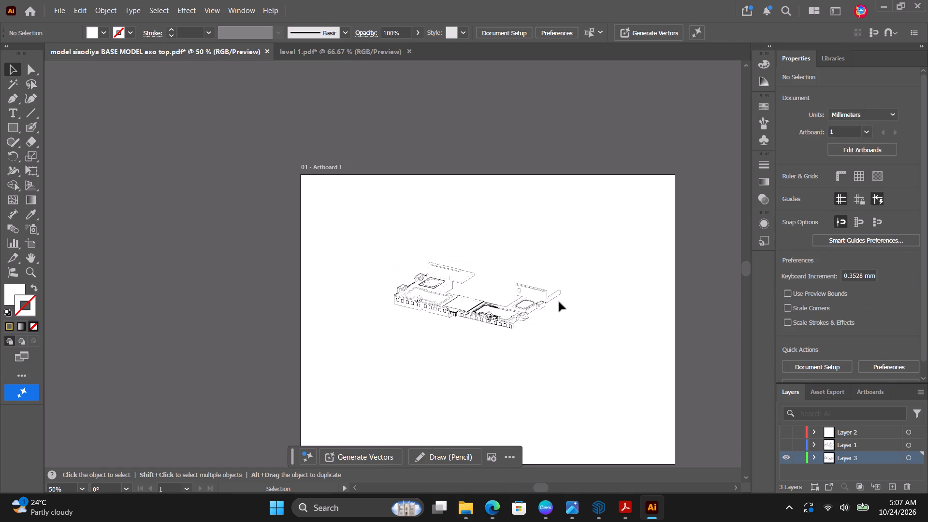
{"action": "left_click", "coordinate": [546, 301]}
{"action": "left_click_drag", "start_coordinate": [545, 323], "coordinate": [503, 329]}
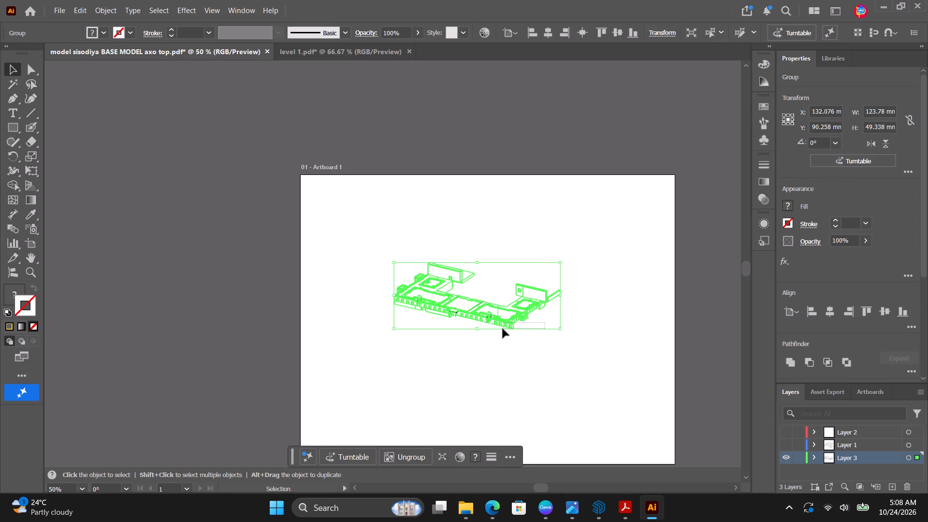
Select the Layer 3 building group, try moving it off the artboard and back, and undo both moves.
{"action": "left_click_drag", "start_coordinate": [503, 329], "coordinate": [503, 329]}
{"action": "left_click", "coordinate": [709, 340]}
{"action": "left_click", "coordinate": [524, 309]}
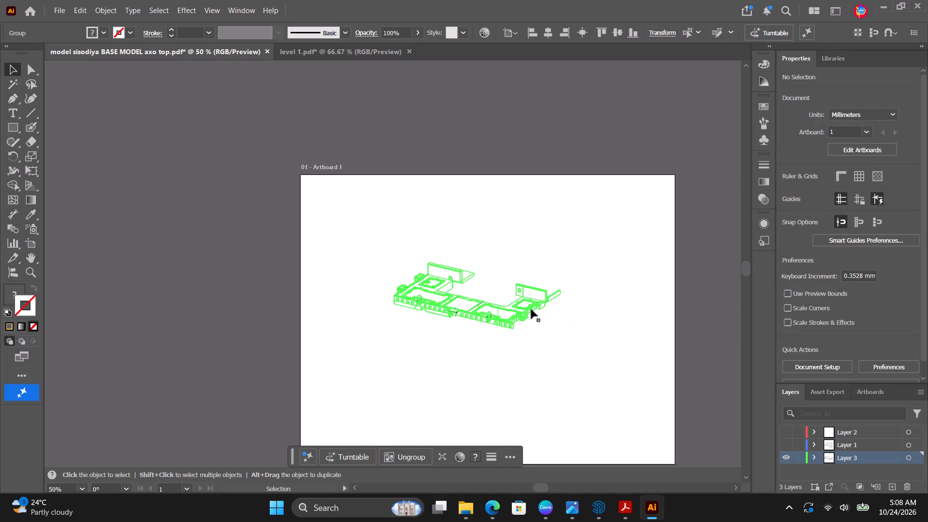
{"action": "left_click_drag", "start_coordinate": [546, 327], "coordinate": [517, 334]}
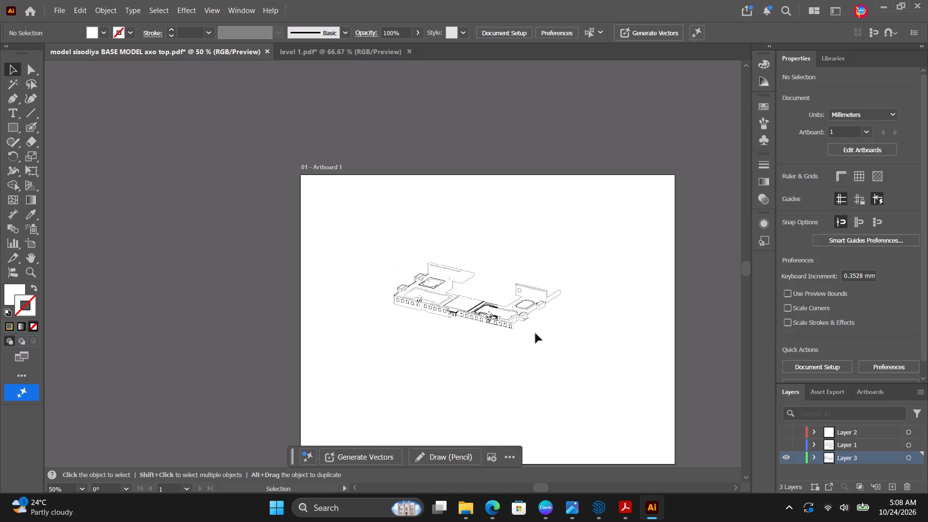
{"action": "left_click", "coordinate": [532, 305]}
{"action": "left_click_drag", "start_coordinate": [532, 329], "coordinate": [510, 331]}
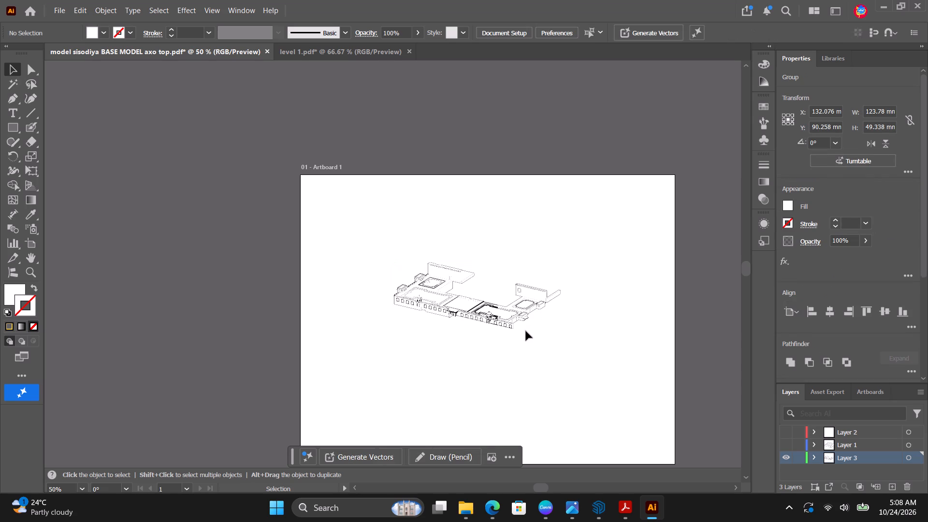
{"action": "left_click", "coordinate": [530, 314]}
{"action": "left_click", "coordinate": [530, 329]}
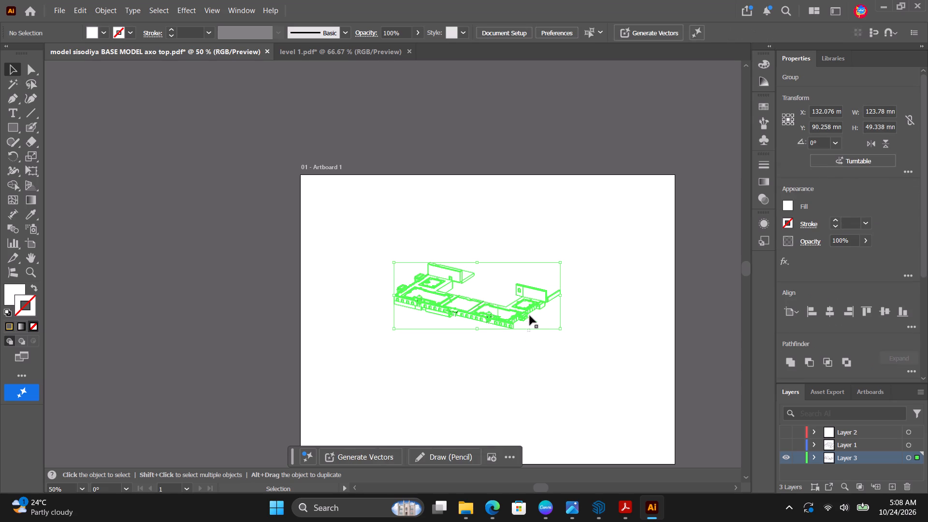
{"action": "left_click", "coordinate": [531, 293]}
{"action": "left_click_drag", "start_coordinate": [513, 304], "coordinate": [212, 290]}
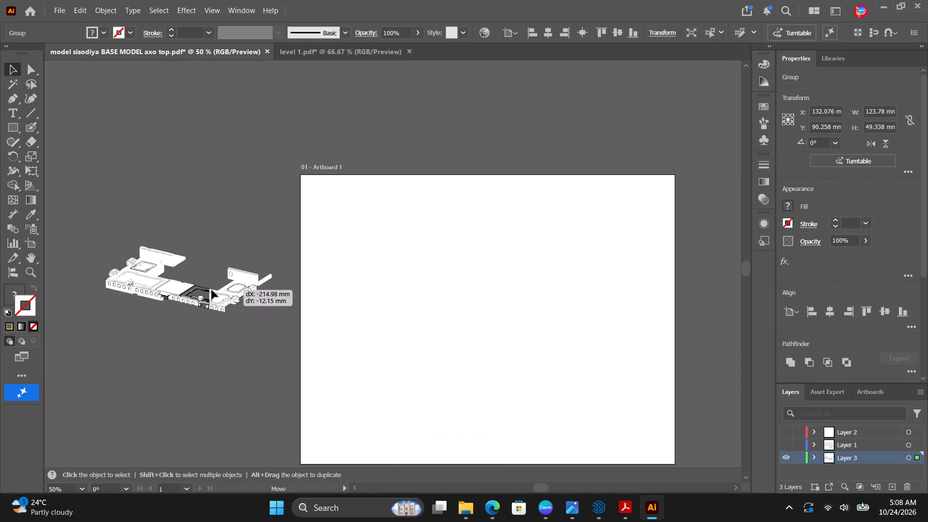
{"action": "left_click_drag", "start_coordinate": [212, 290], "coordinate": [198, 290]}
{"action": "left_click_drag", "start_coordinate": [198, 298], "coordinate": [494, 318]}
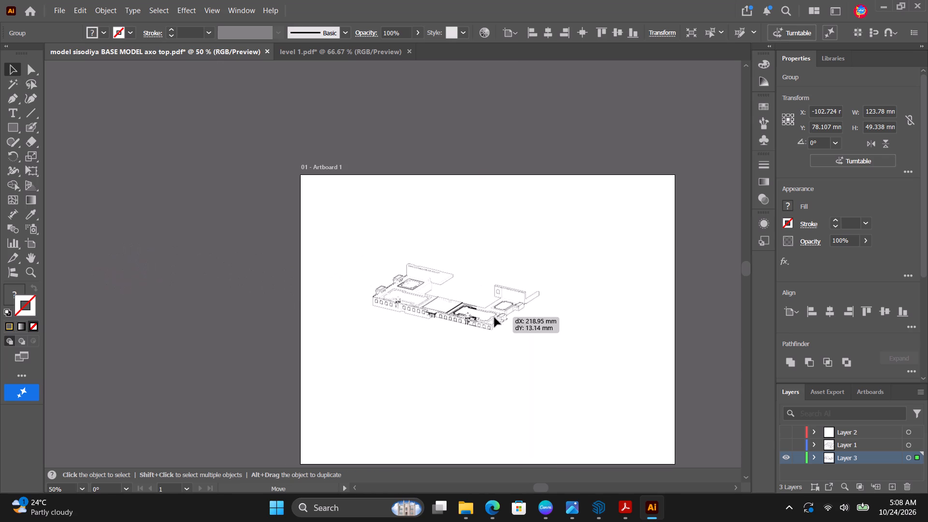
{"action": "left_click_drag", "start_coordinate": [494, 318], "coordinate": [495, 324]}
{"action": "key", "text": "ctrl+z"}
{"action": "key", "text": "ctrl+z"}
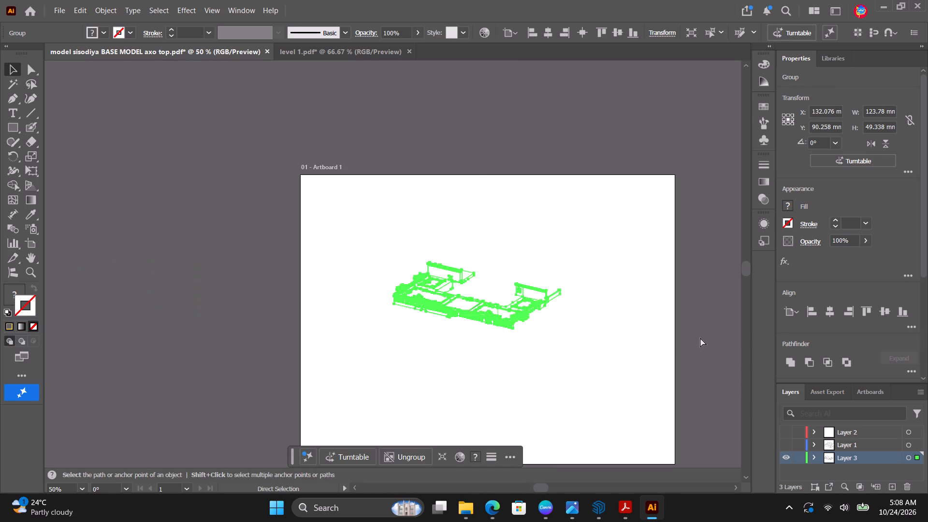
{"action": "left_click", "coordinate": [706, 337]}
Show Layer 1 and group all parts of its building drawing.
{"action": "left_click", "coordinate": [785, 448]}
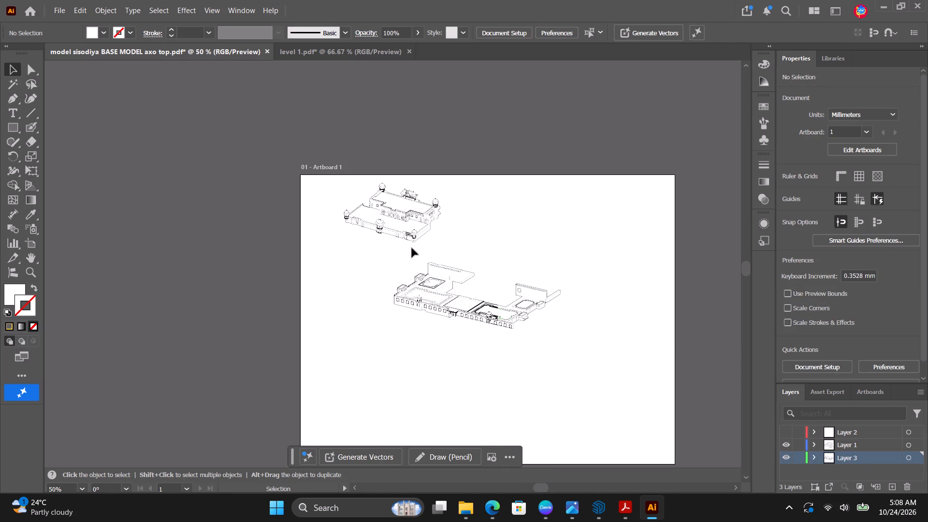
{"action": "left_click_drag", "start_coordinate": [328, 178], "coordinate": [467, 248]}
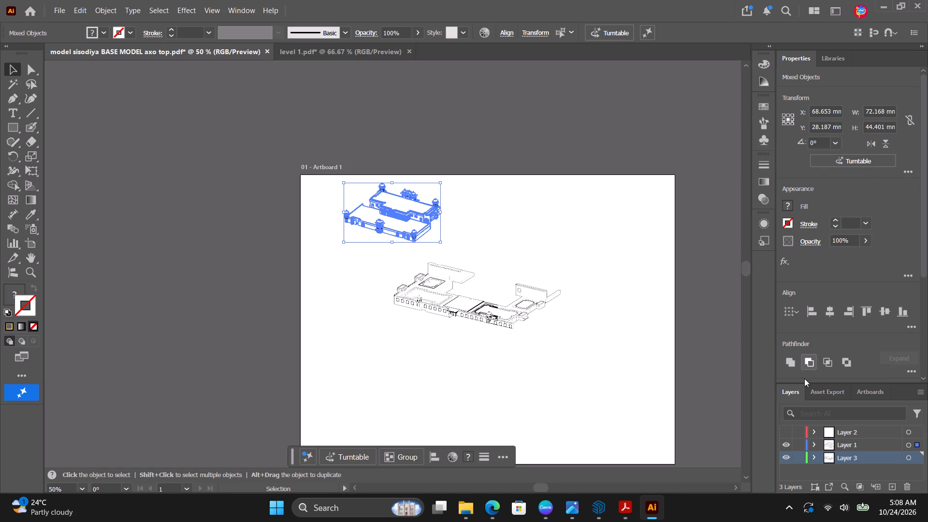
{"action": "left_click", "coordinate": [408, 455]}
{"action": "left_click", "coordinate": [559, 384]}
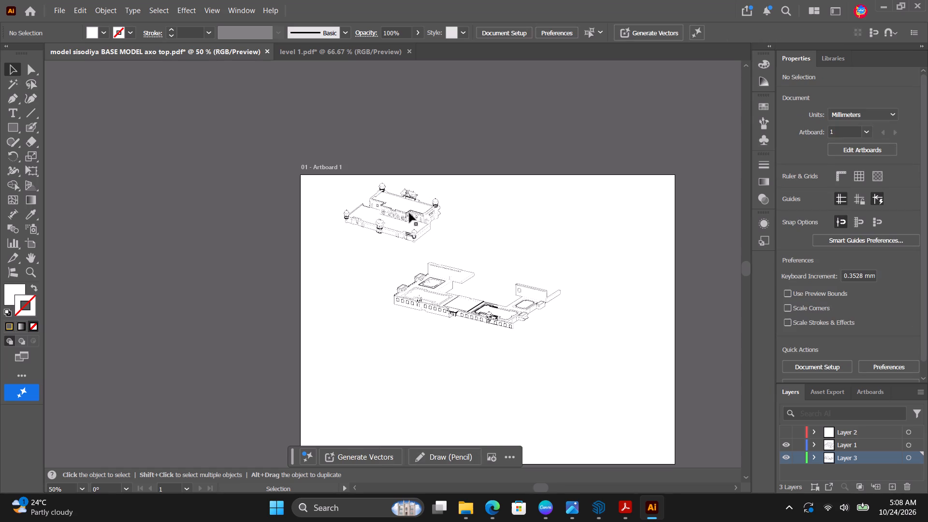
Move the Layer 1 building above the Layer 3 building and shift the Layer 3 building slightly to line up the exploded view.
{"action": "left_click_drag", "start_coordinate": [409, 213], "coordinate": [519, 250]}
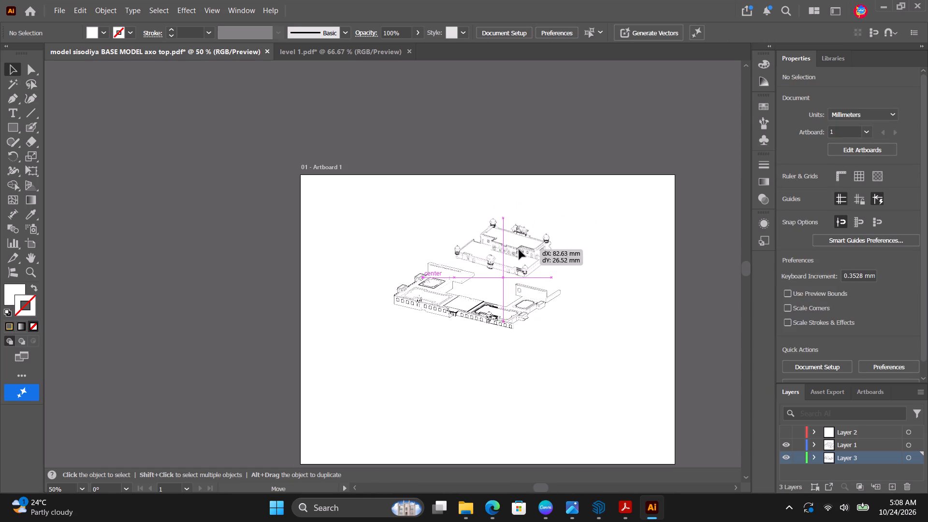
{"action": "left_click_drag", "start_coordinate": [519, 250], "coordinate": [516, 245]}
{"action": "left_click", "coordinate": [626, 300]}
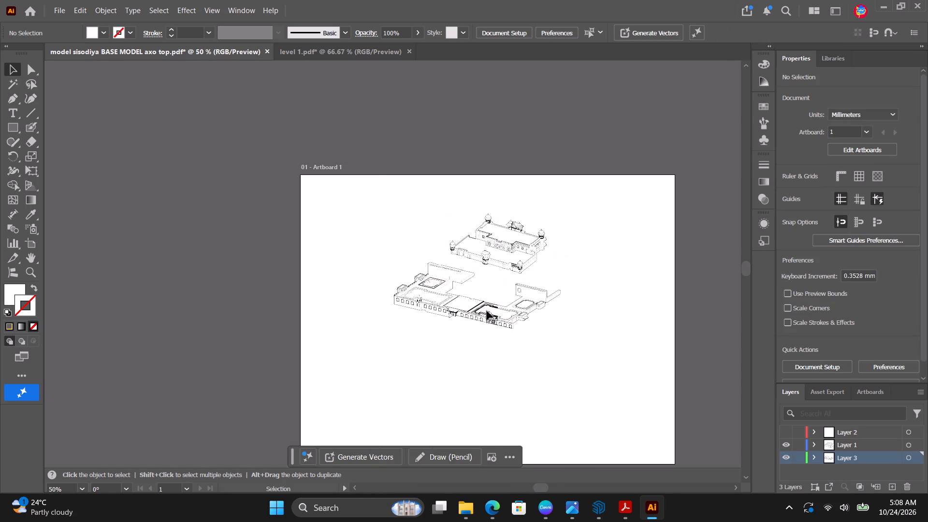
{"action": "left_click_drag", "start_coordinate": [487, 311], "coordinate": [506, 313]}
{"action": "left_click_drag", "start_coordinate": [472, 314], "coordinate": [475, 309]}
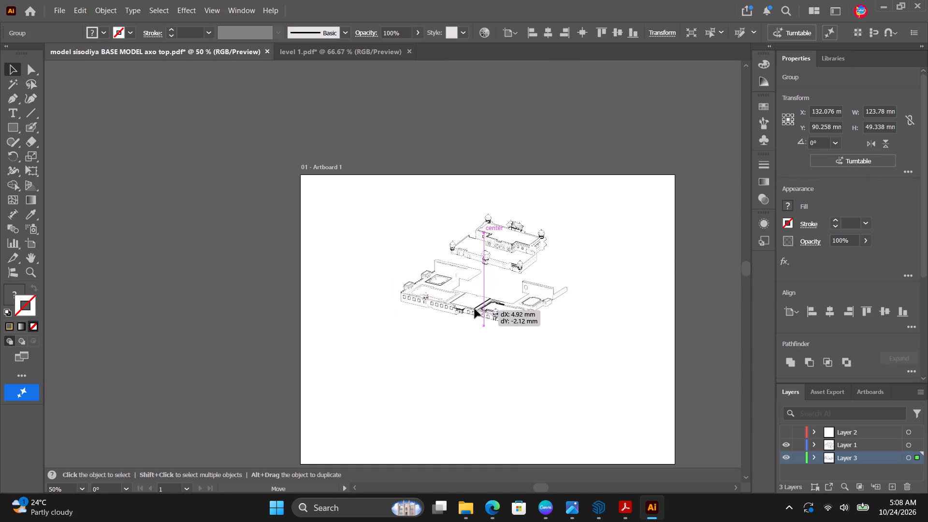
{"action": "left_click_drag", "start_coordinate": [475, 309], "coordinate": [464, 316]}
{"action": "left_click", "coordinate": [635, 337]}
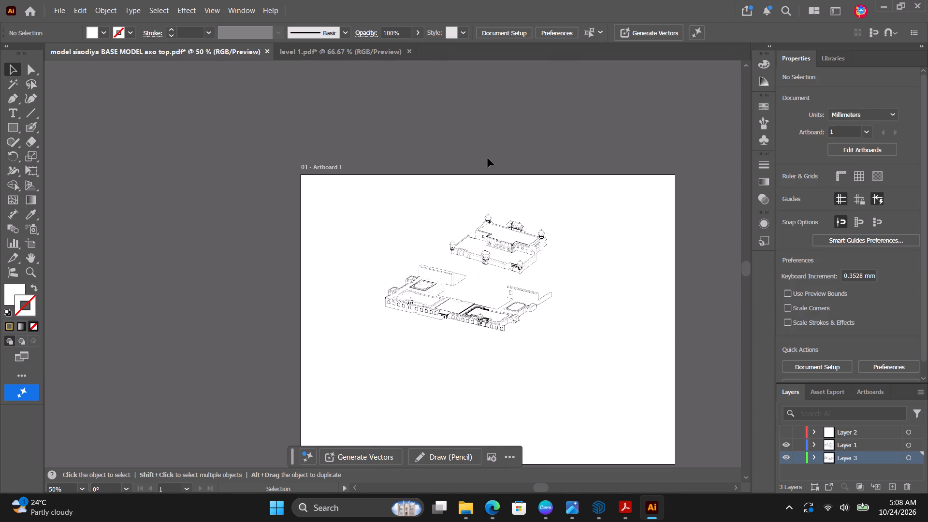
Draw vertical Pen paths about 27 mm and 28 mm long, rising from the two inner corners of the Layer 3 building.
{"action": "scroll", "coordinate": [501, 323], "scroll_direction": "up", "scroll_amount": 4, "text": "alt"}
{"action": "scroll", "coordinate": [442, 317], "scroll_direction": "down", "scroll_amount": 1, "text": "alt"}
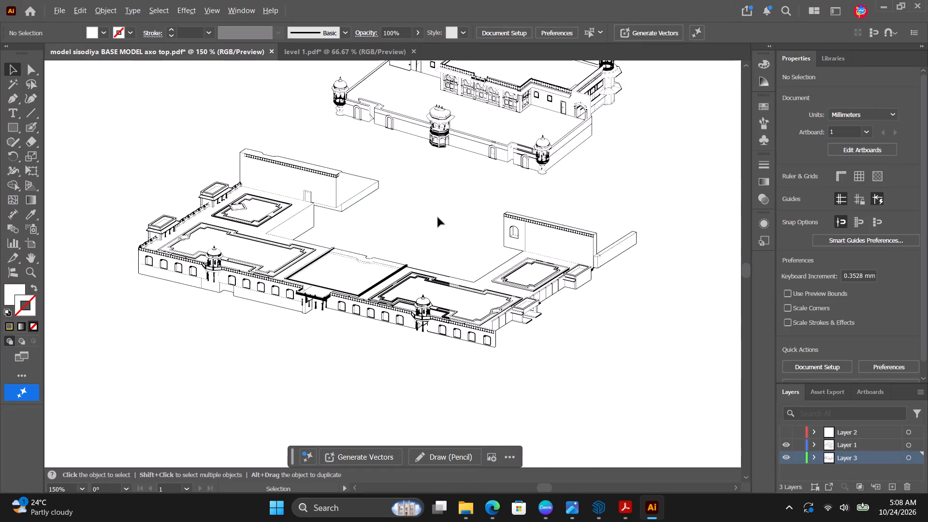
{"action": "scroll", "coordinate": [439, 220], "scroll_direction": "down", "scroll_amount": 2, "text": "alt"}
{"action": "scroll", "coordinate": [349, 157], "scroll_direction": "up", "scroll_amount": 2, "text": "alt"}
{"action": "scroll", "coordinate": [359, 165], "scroll_direction": "down", "scroll_amount": 1, "text": "alt"}
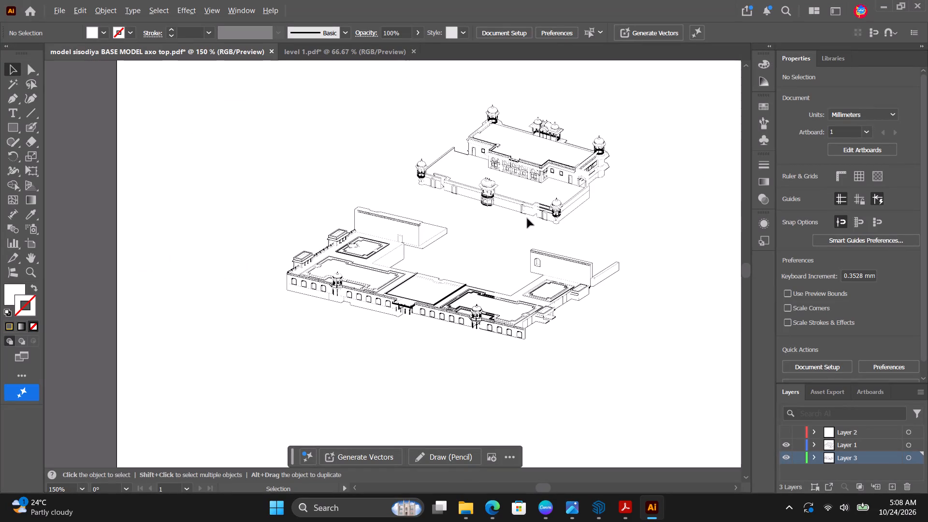
{"action": "scroll", "coordinate": [609, 228], "scroll_direction": "up", "scroll_amount": 1, "text": "alt"}
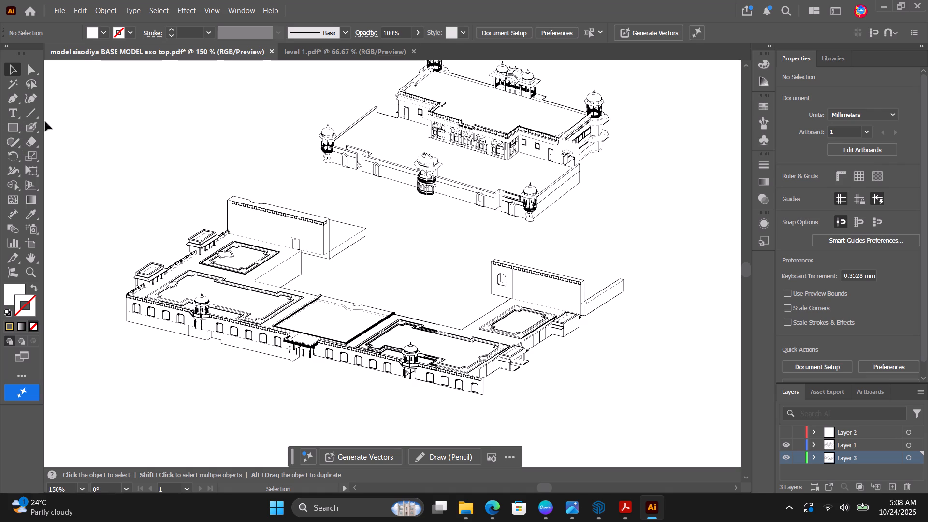
{"action": "left_click", "coordinate": [16, 98]}
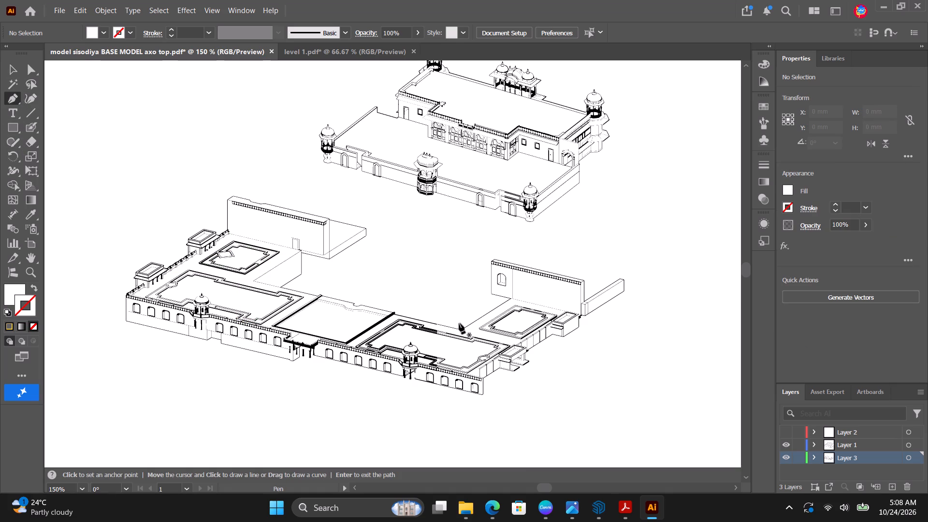
{"action": "left_click", "coordinate": [462, 331]}
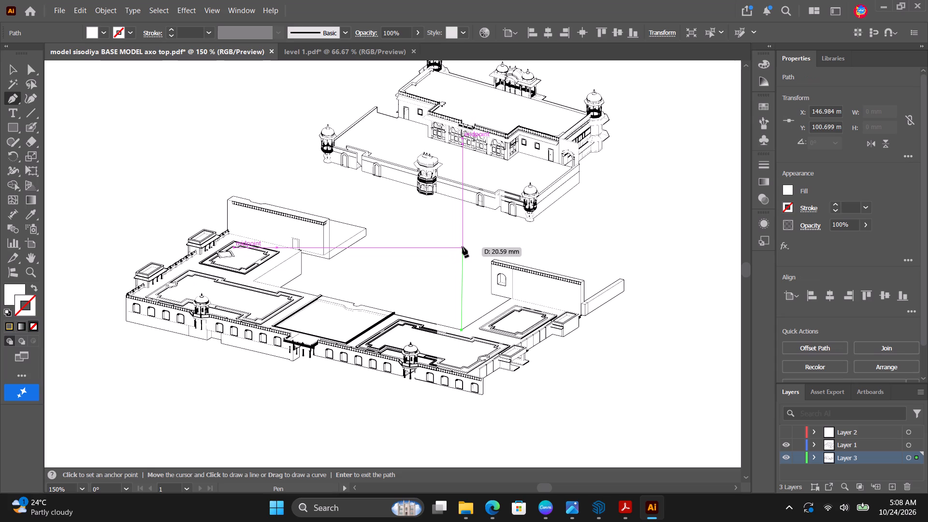
{"action": "left_click", "coordinate": [465, 220], "text": "shift"}
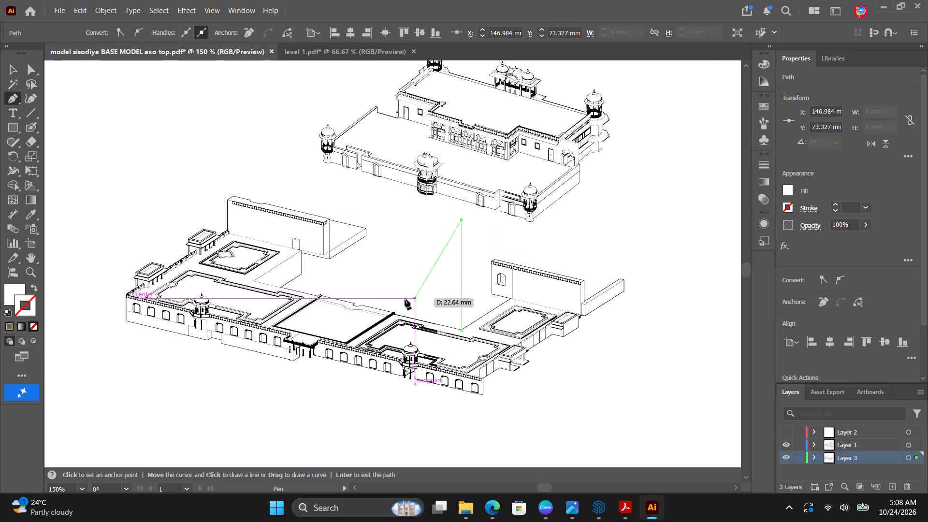
{"action": "key", "text": "Escape"}
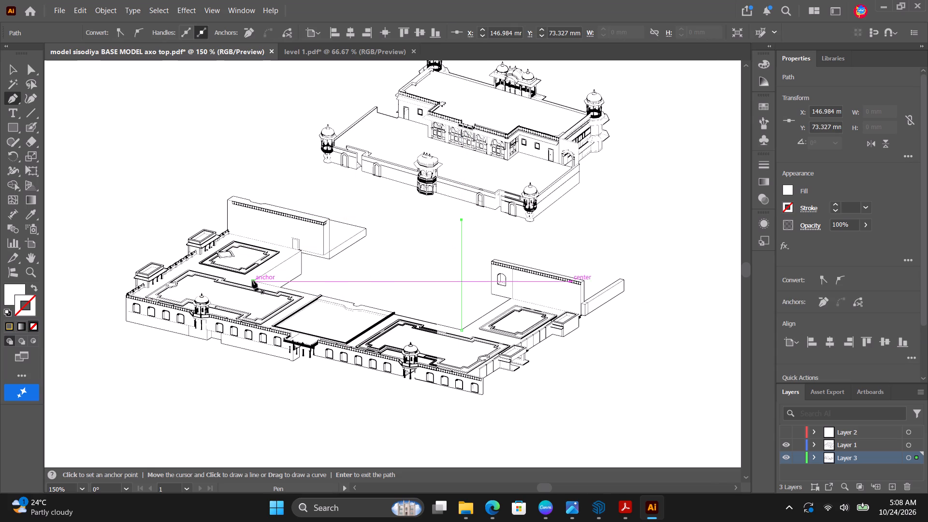
{"action": "left_click", "coordinate": [253, 280]}
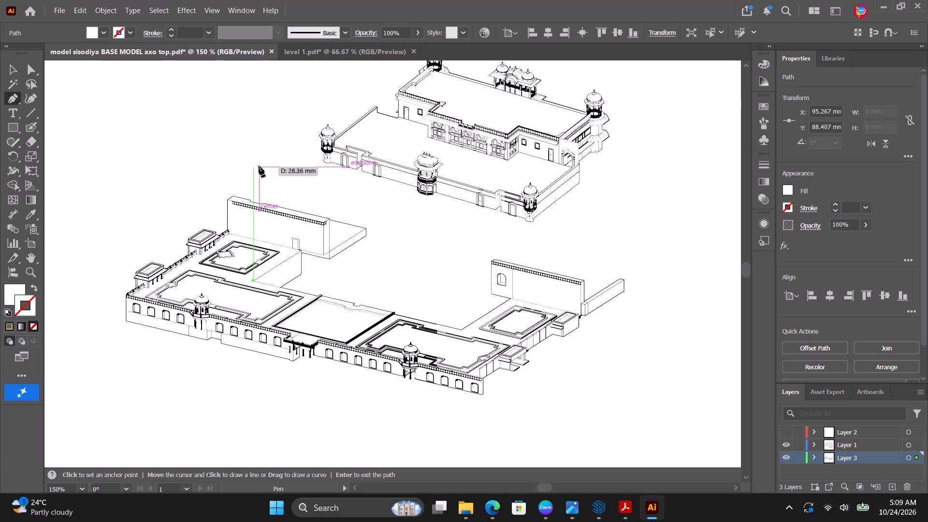
{"action": "left_click", "coordinate": [259, 167], "text": "shift"}
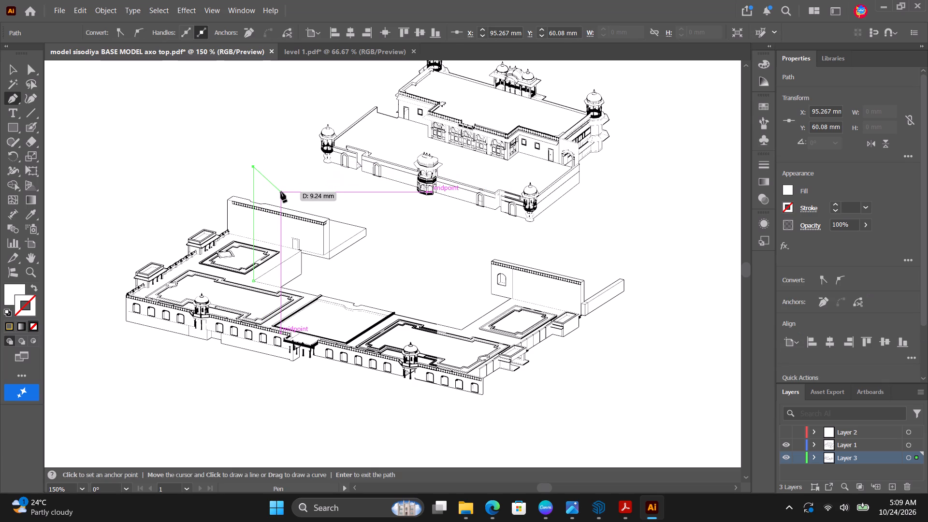
{"action": "key", "text": "Return"}
{"action": "left_click", "coordinate": [461, 328]}
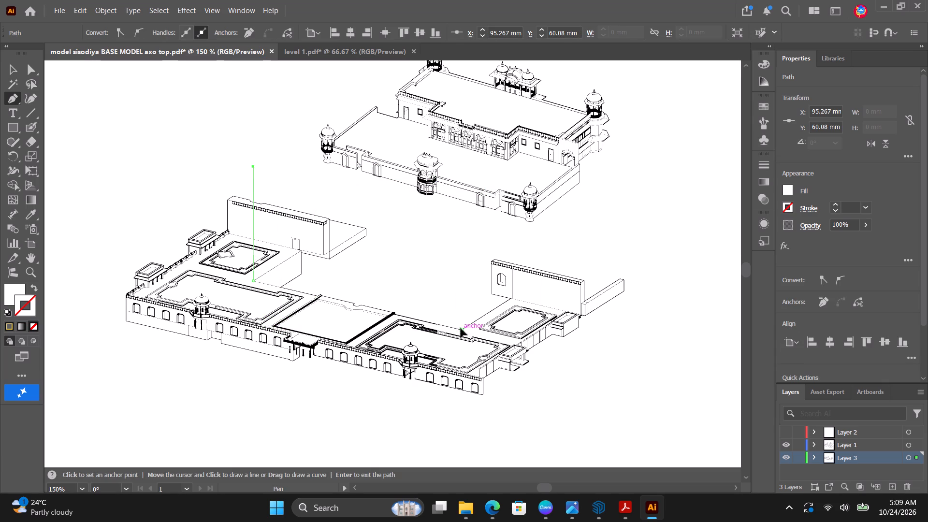
{"action": "key", "text": "Escape"}
{"action": "key", "text": "Escape"}
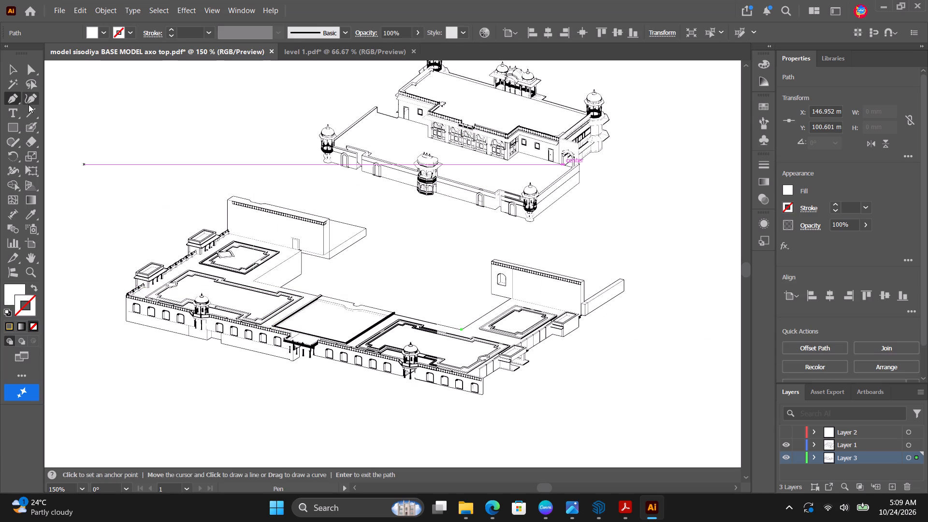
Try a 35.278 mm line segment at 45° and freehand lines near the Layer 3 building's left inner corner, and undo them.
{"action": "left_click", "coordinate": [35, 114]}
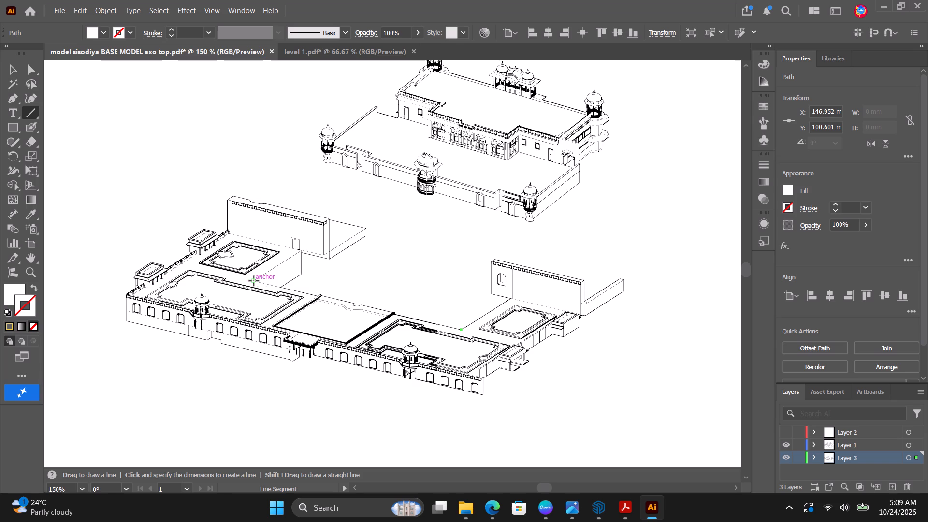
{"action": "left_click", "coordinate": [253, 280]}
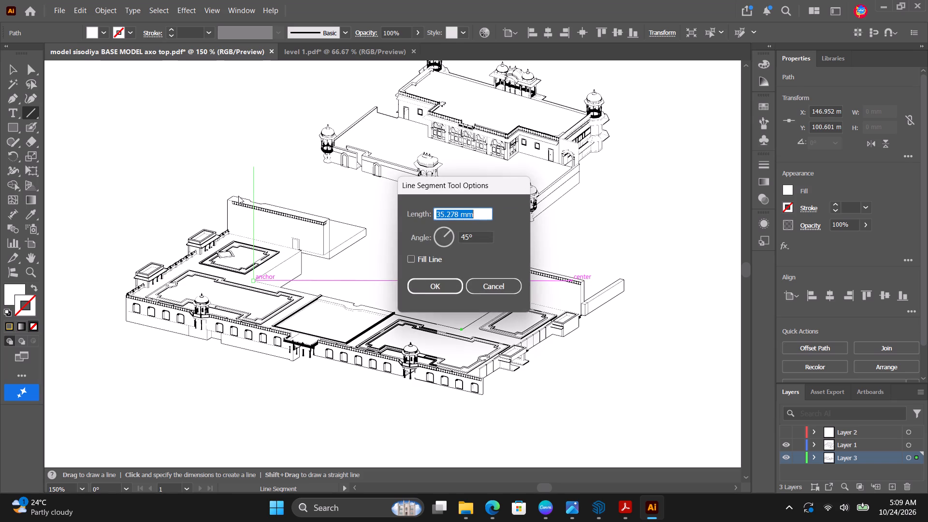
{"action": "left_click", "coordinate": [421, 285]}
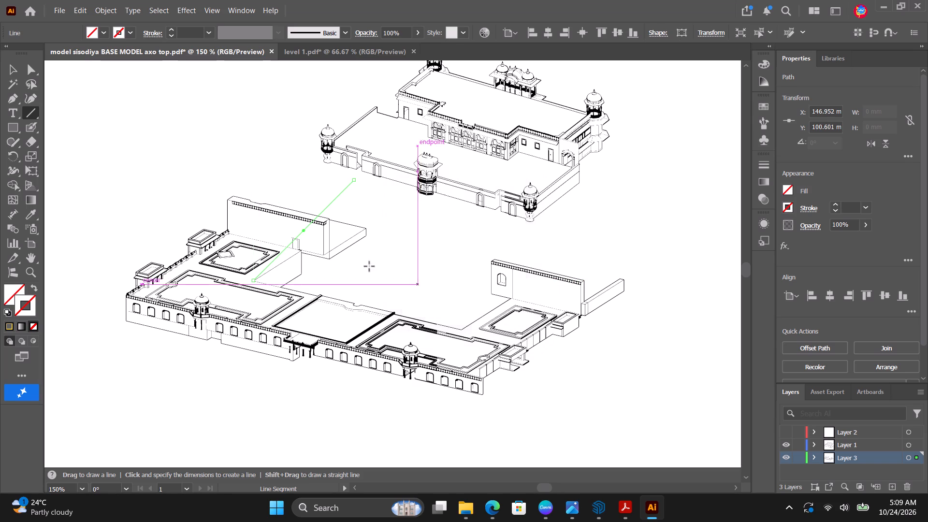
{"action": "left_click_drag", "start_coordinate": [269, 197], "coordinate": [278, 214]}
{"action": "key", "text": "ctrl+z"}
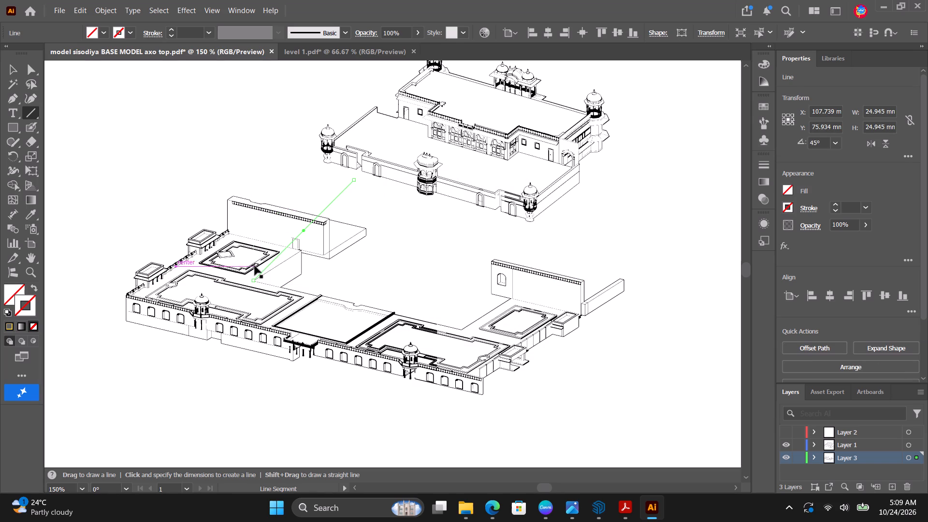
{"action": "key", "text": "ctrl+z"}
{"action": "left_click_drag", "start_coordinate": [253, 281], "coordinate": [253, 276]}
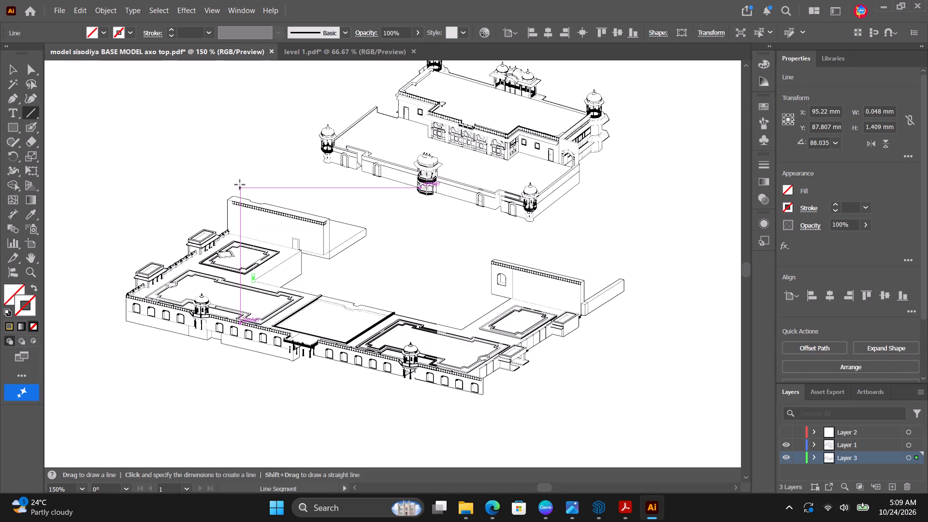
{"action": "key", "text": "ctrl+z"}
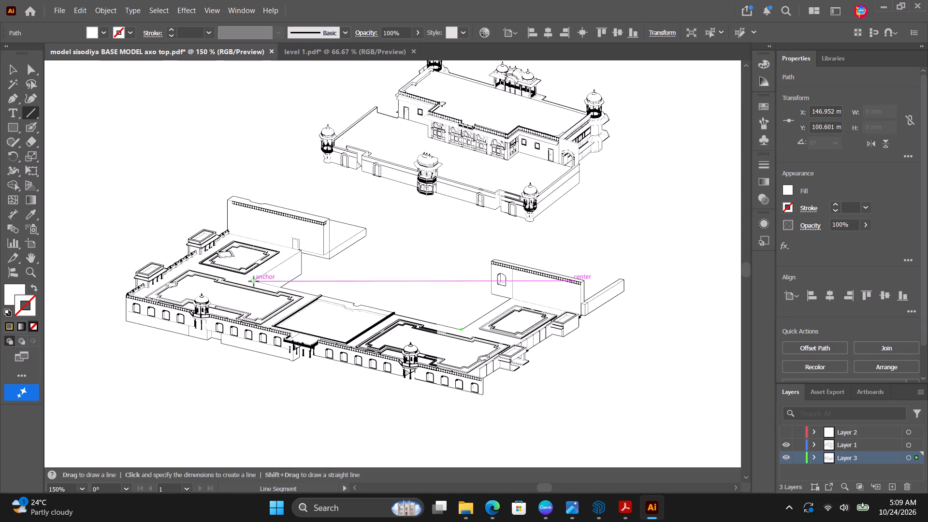
Draw a vertical line segment about 31 mm long upward from the left inner corner of the Layer 3 building.
{"action": "left_click_drag", "start_coordinate": [254, 281], "coordinate": [248, 167]}
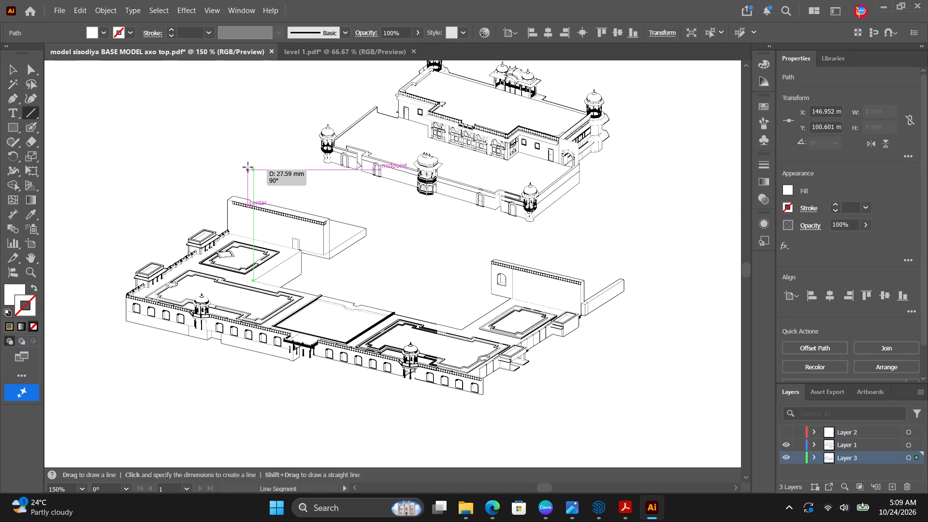
{"action": "left_click_drag", "start_coordinate": [248, 167], "coordinate": [251, 155]}
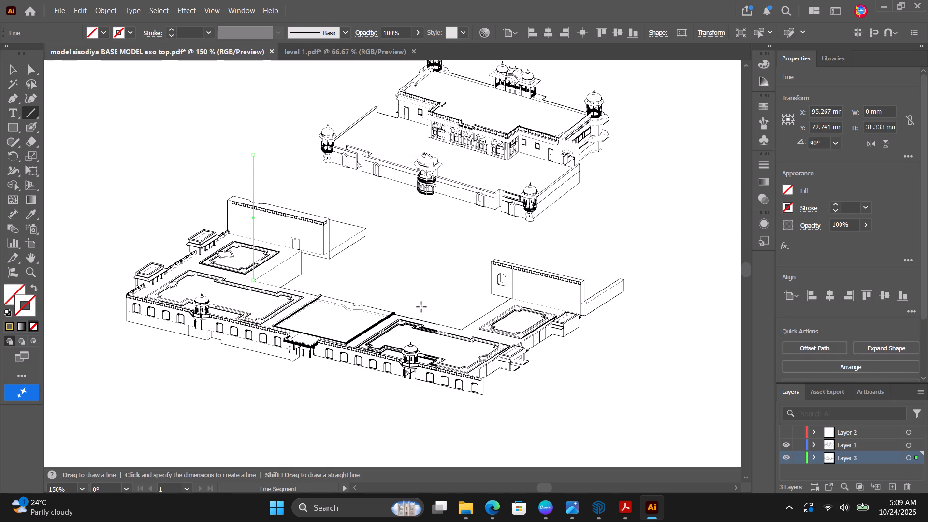
{"action": "left_click", "coordinate": [9, 63]}
{"action": "left_click", "coordinate": [198, 146]}
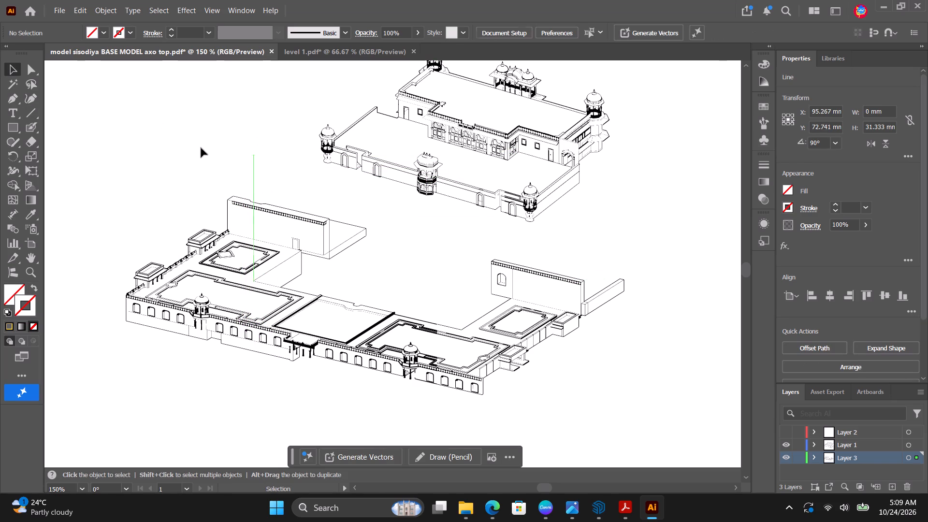
Apply a black 0.25 pt stroke to the overlapping vertical lines at the Layer 3 building's left inner corner.
{"action": "left_click", "coordinate": [249, 166]}
{"action": "left_click_drag", "start_coordinate": [270, 166], "coordinate": [240, 184]}
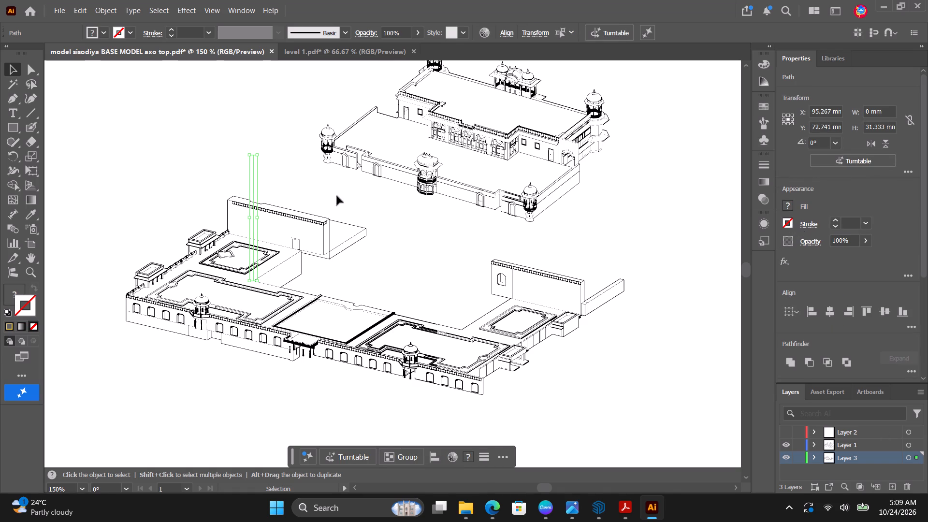
{"action": "left_click", "coordinate": [283, 166]}
{"action": "left_click_drag", "start_coordinate": [280, 153], "coordinate": [193, 176]}
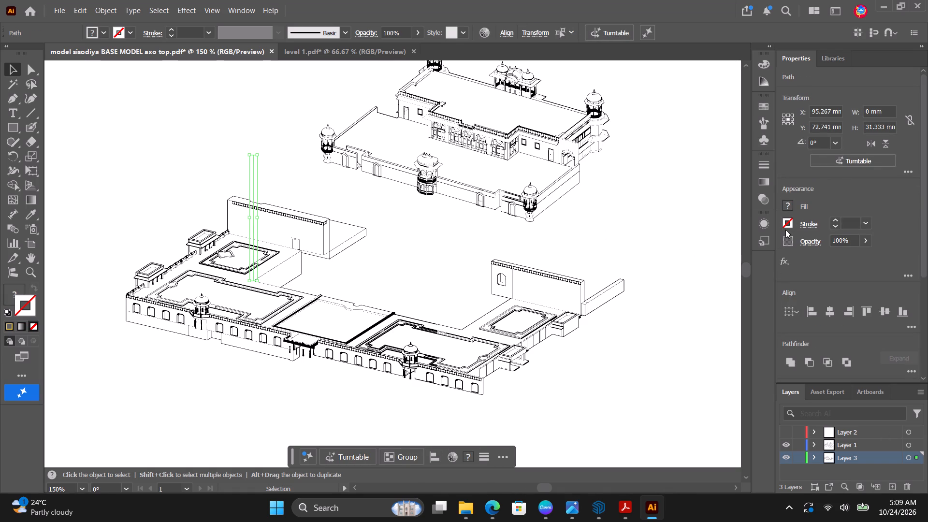
{"action": "left_click", "coordinate": [787, 225]}
{"action": "left_click", "coordinate": [685, 278]}
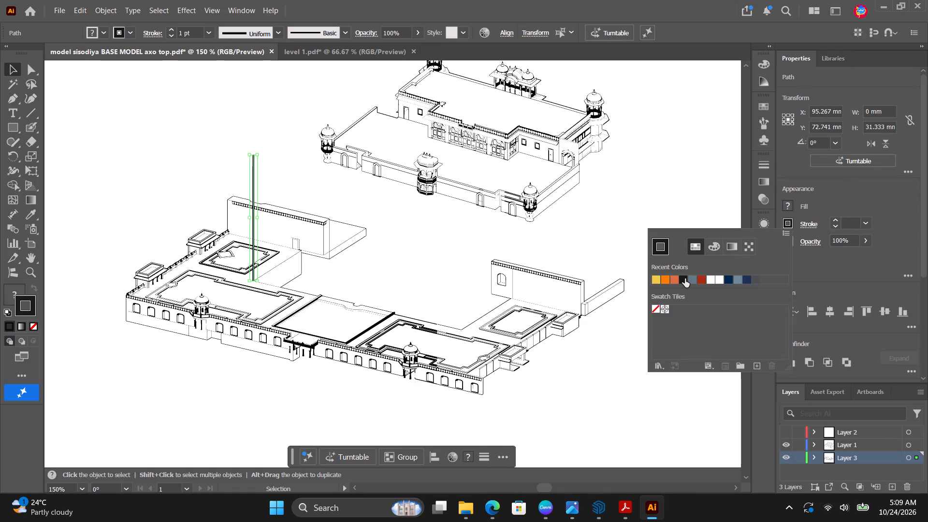
{"action": "left_click", "coordinate": [870, 224]}
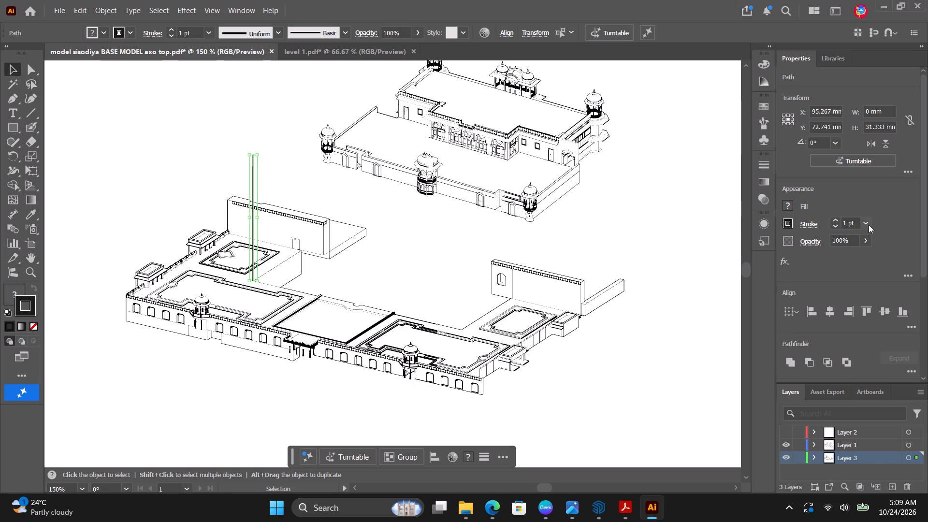
{"action": "left_click", "coordinate": [868, 225]}
{"action": "scroll", "coordinate": [870, 248], "scroll_direction": "up", "scroll_amount": 6}
{"action": "left_click", "coordinate": [880, 236]}
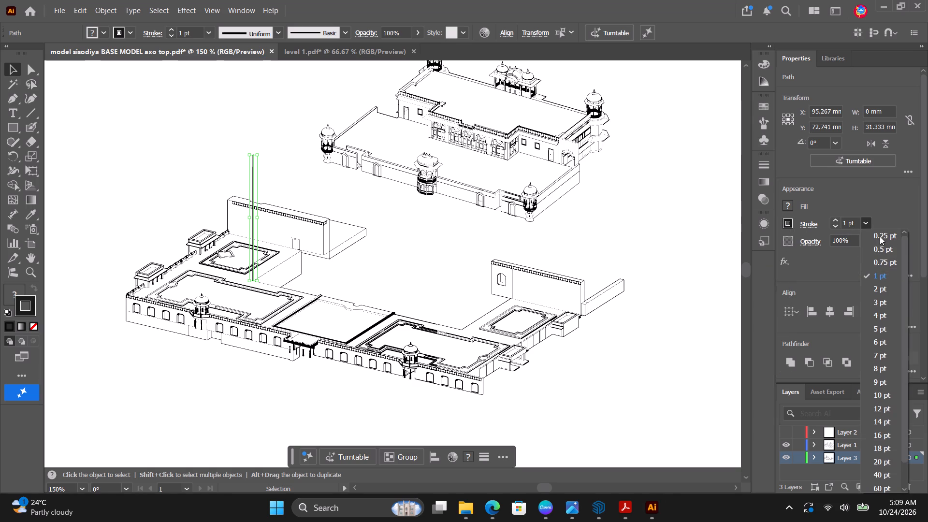
{"action": "left_click", "coordinate": [893, 250]}
{"action": "left_click", "coordinate": [667, 285]}
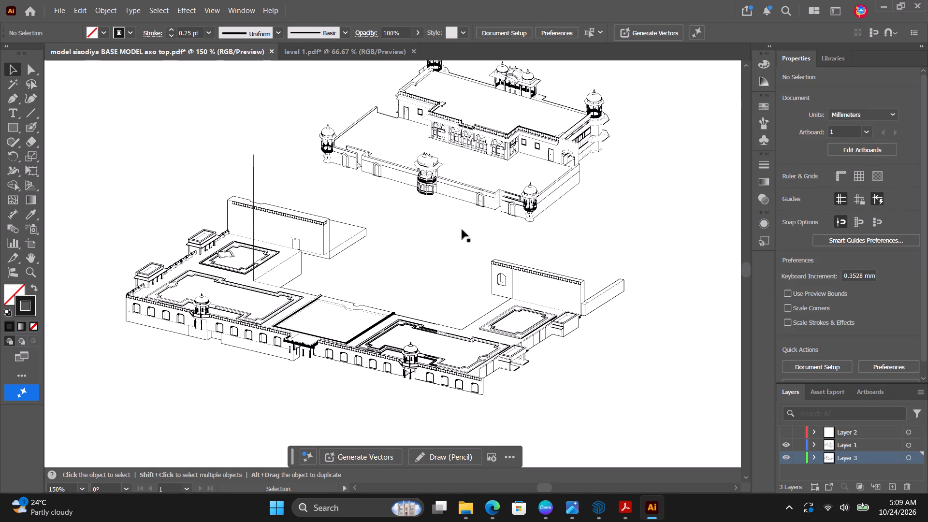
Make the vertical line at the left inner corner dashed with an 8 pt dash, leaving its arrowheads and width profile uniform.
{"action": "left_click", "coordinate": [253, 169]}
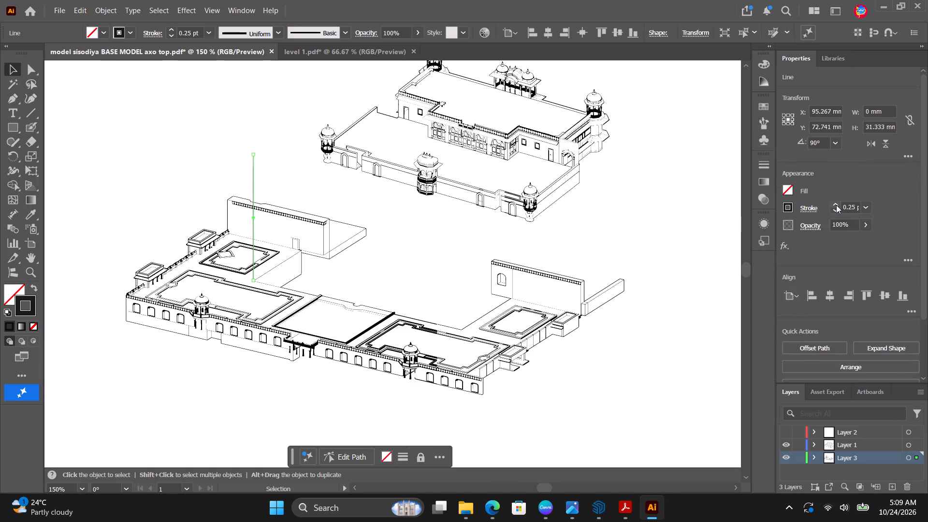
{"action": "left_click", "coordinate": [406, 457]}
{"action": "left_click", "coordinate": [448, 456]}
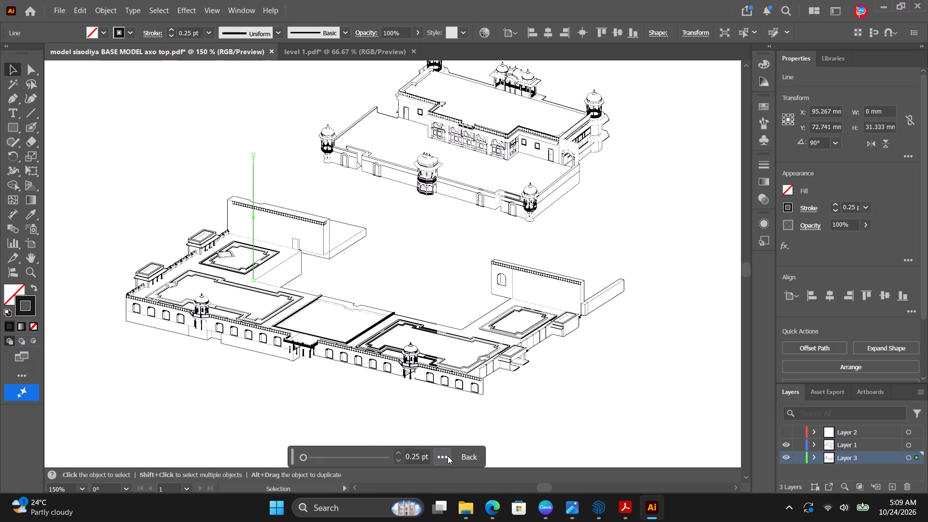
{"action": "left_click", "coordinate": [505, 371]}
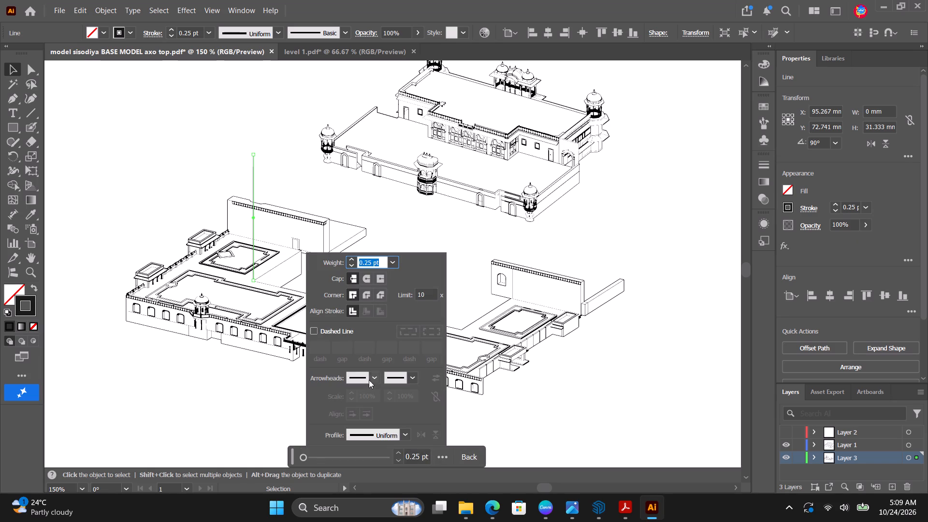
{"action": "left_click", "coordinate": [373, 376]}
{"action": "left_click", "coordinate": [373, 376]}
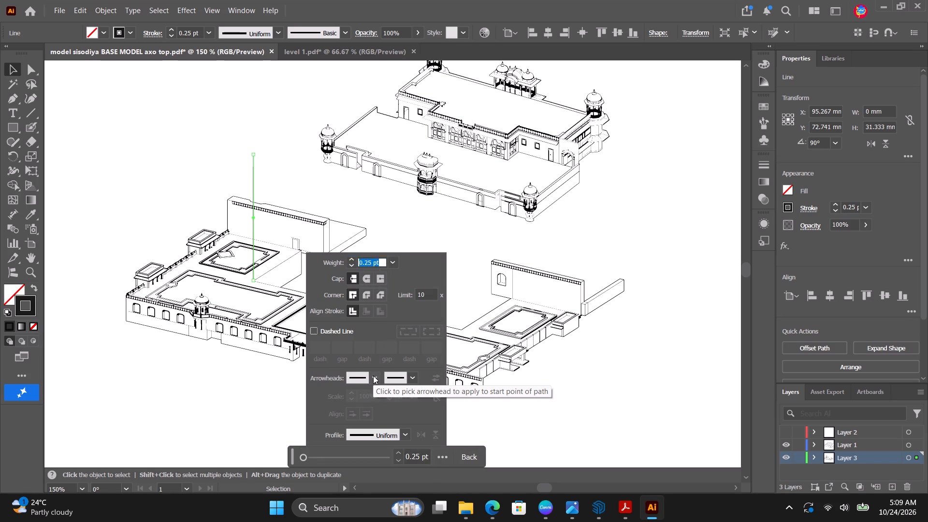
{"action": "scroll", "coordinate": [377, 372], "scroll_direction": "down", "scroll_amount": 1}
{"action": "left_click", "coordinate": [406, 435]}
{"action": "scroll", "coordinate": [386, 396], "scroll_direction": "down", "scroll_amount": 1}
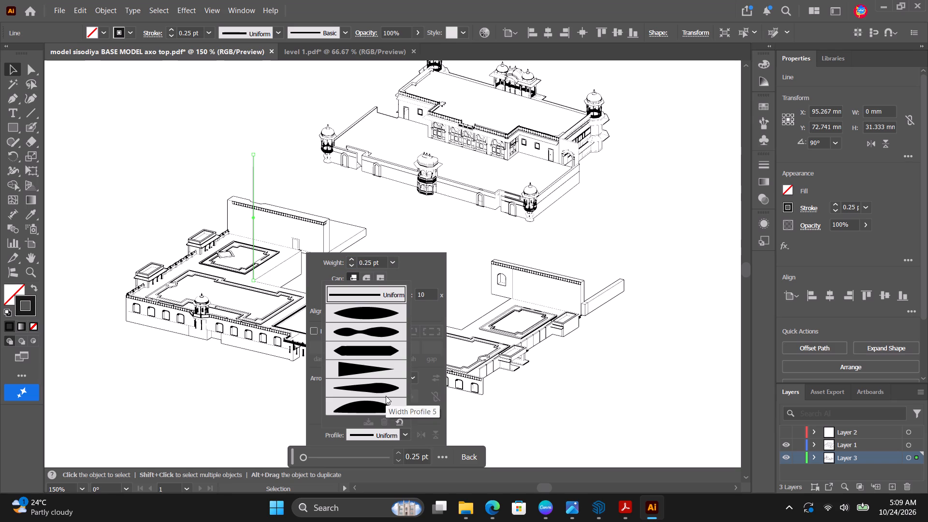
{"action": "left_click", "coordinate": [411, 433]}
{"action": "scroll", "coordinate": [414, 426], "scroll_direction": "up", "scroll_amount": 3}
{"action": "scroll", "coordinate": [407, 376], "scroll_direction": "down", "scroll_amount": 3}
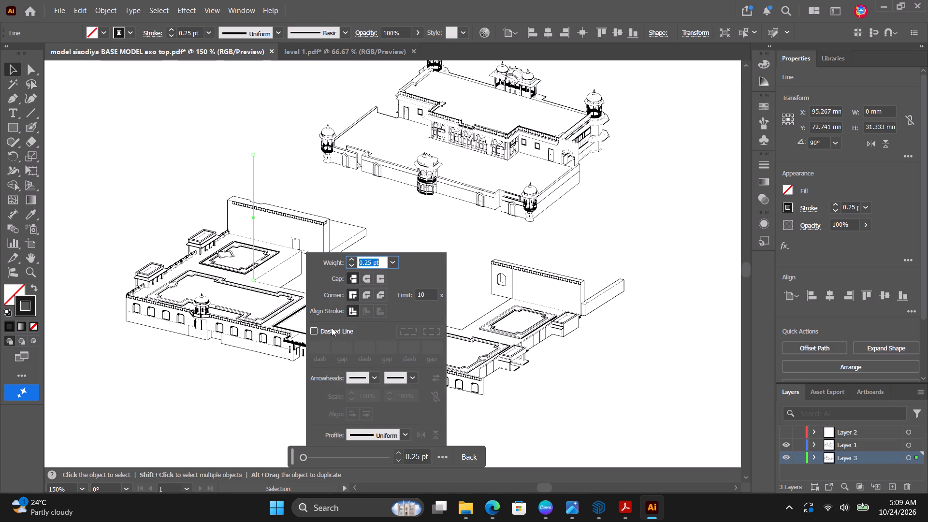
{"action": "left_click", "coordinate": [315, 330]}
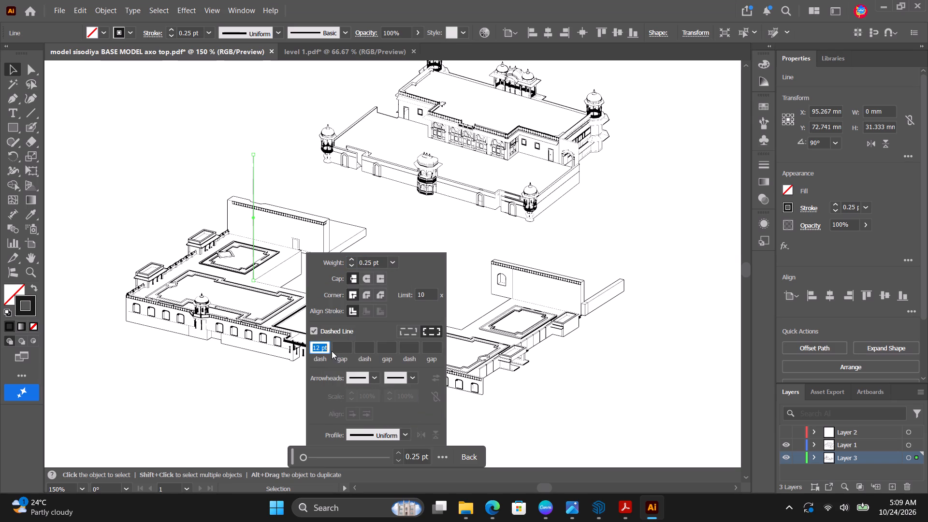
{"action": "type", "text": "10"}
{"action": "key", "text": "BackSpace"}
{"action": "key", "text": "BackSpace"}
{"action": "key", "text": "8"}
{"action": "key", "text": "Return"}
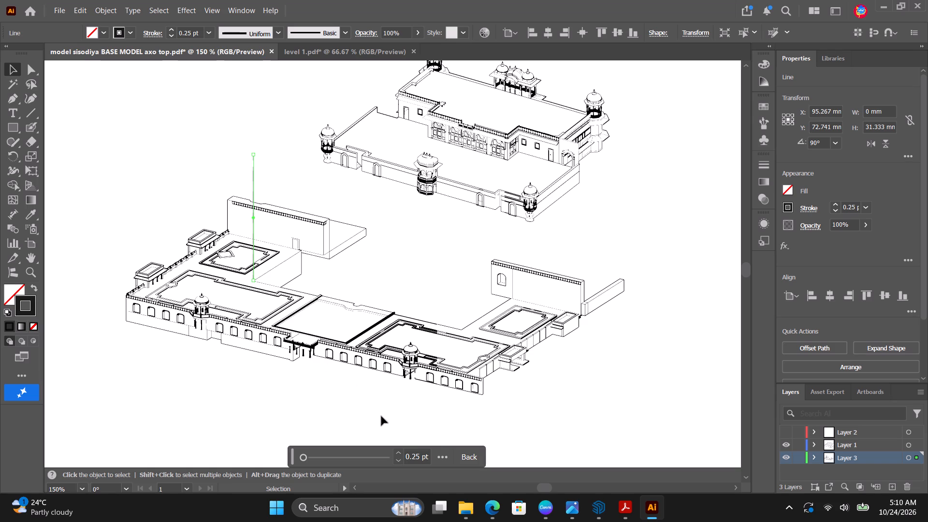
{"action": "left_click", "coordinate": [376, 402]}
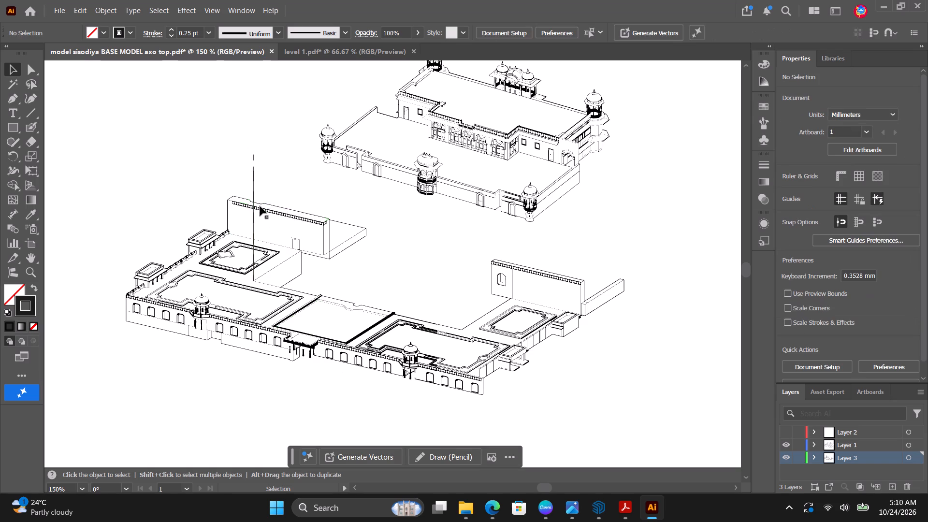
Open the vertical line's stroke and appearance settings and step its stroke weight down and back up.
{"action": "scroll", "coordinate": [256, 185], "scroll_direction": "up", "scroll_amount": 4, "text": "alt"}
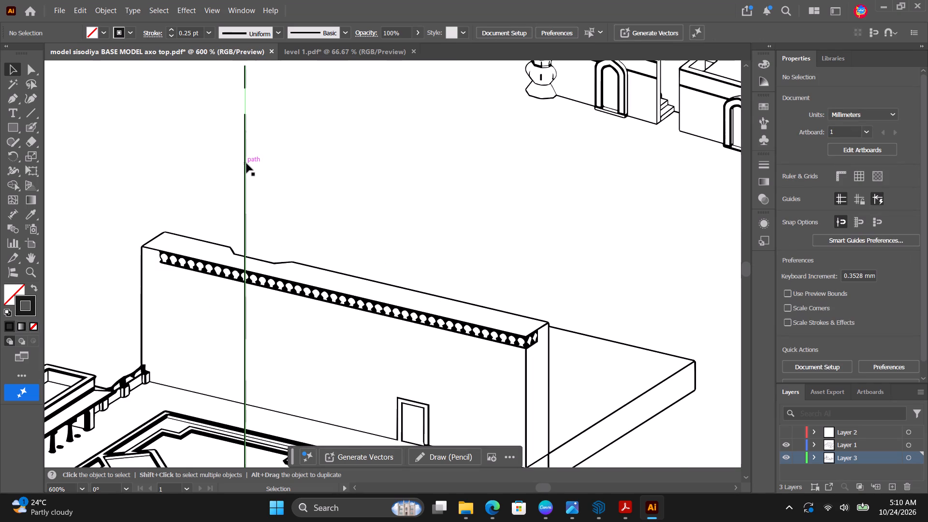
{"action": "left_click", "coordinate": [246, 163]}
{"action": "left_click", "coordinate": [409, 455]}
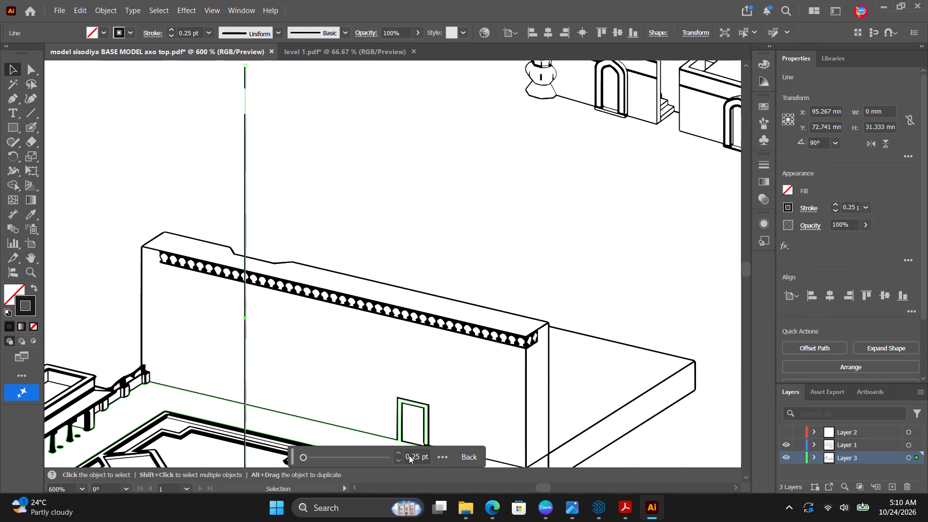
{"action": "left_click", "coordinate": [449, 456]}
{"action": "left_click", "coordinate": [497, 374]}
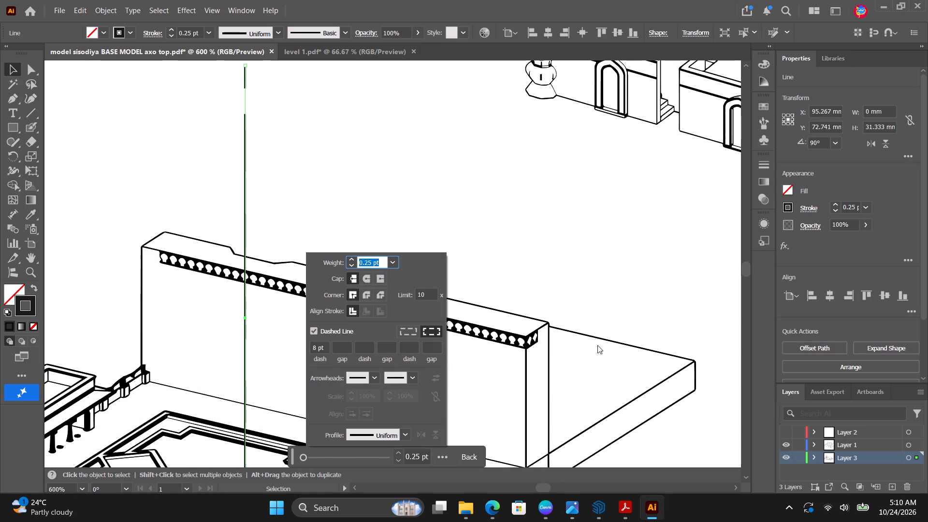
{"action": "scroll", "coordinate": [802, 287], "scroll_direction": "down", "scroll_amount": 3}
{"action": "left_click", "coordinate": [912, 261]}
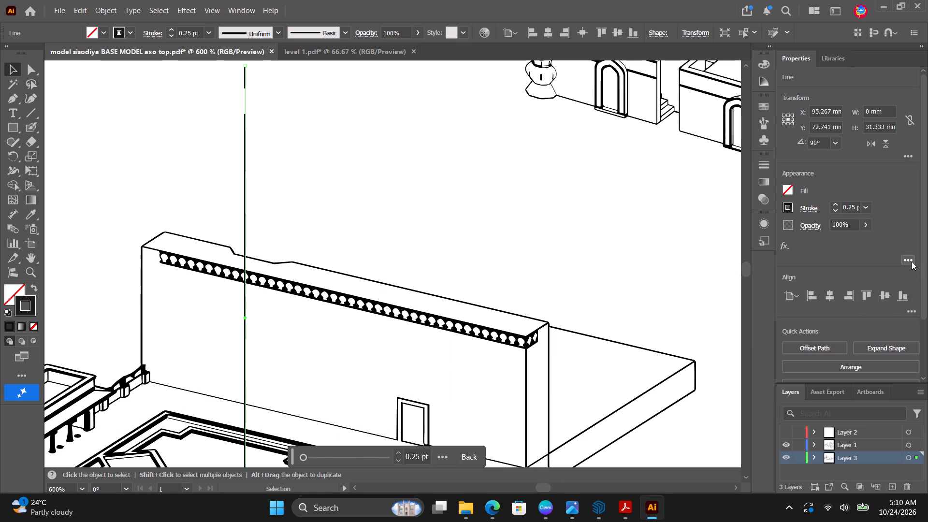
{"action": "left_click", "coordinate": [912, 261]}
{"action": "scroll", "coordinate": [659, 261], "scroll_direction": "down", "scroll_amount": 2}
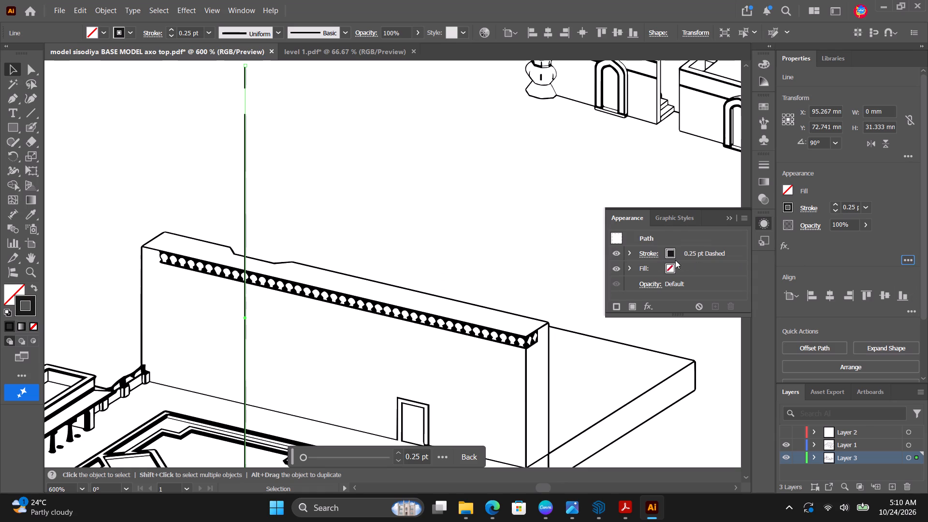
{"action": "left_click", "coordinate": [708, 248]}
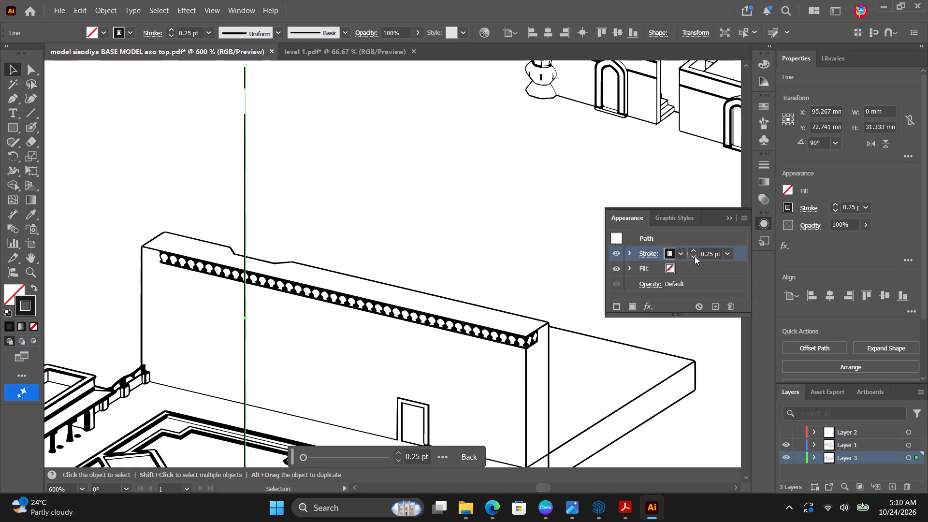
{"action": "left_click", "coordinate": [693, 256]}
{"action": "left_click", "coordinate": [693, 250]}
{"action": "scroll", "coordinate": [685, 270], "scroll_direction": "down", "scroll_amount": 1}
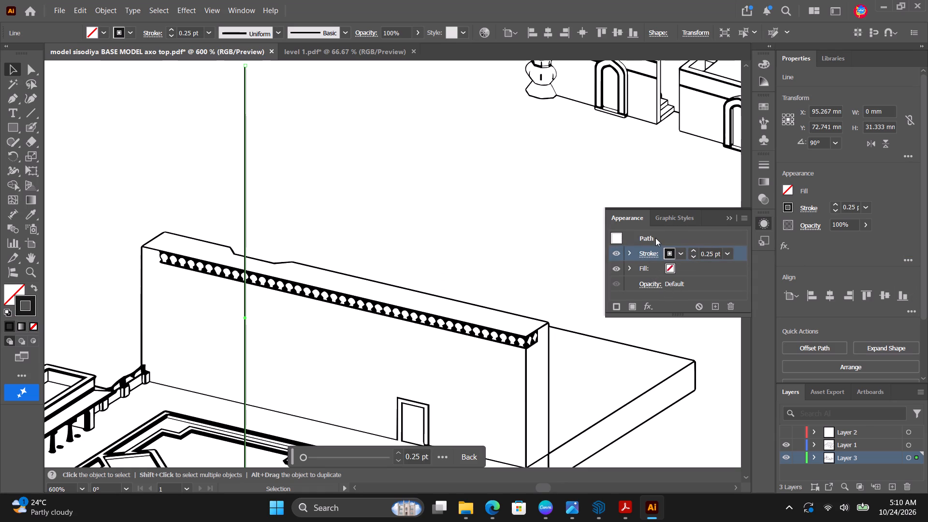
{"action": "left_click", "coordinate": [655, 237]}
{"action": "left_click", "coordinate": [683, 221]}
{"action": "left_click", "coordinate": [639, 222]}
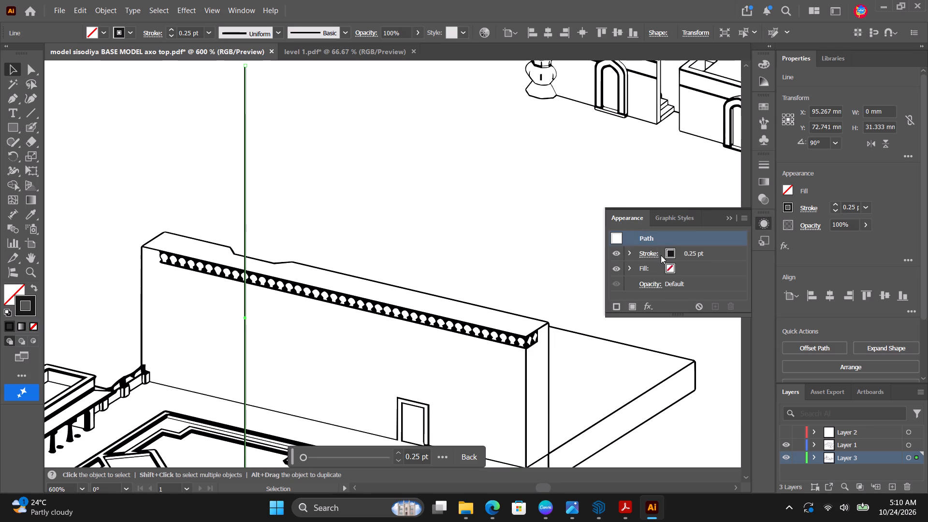
Turn on the dashed line option for the vertical line's stroke with a 2 pt dash.
{"action": "left_click", "coordinate": [658, 252]}
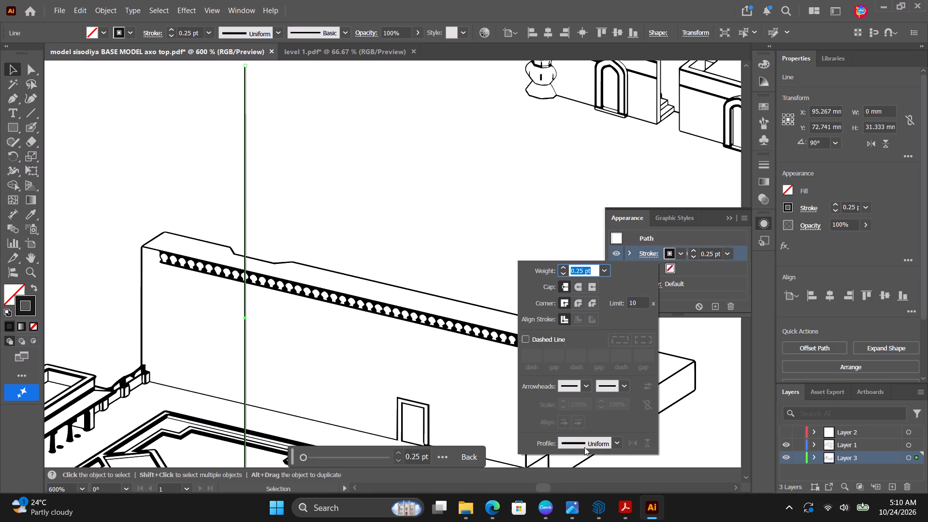
{"action": "scroll", "coordinate": [607, 428], "scroll_direction": "down", "scroll_amount": 2}
{"action": "left_click", "coordinate": [526, 338]}
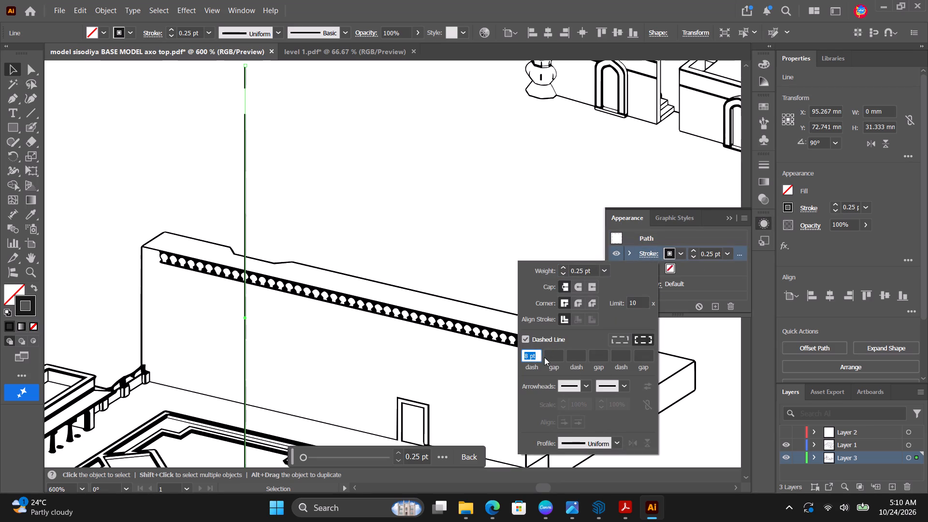
{"action": "scroll", "coordinate": [469, 339], "scroll_direction": "down", "scroll_amount": 3}
{"action": "key", "text": "2"}
{"action": "key", "text": "Return"}
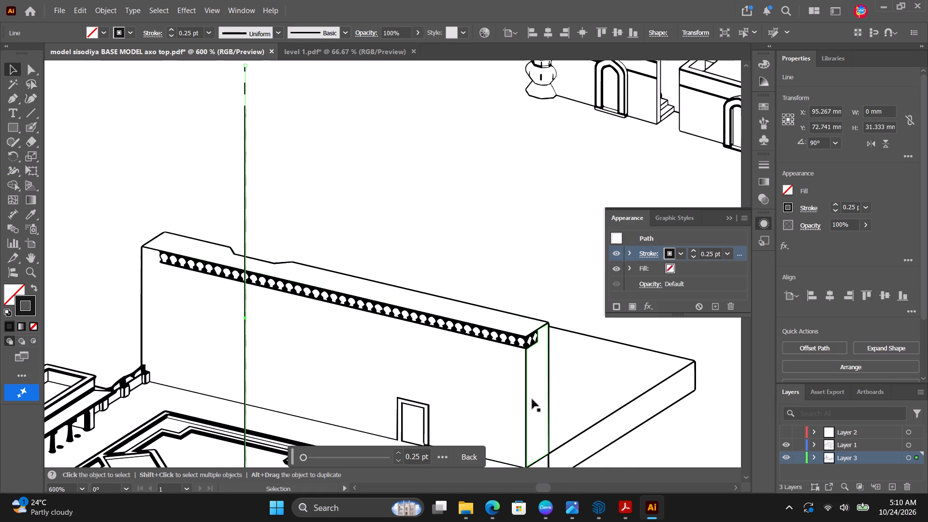
{"action": "scroll", "coordinate": [377, 261], "scroll_direction": "down", "scroll_amount": 3, "text": "alt"}
{"action": "scroll", "coordinate": [358, 272], "scroll_direction": "up", "scroll_amount": 2}
{"action": "left_click", "coordinate": [390, 241]}
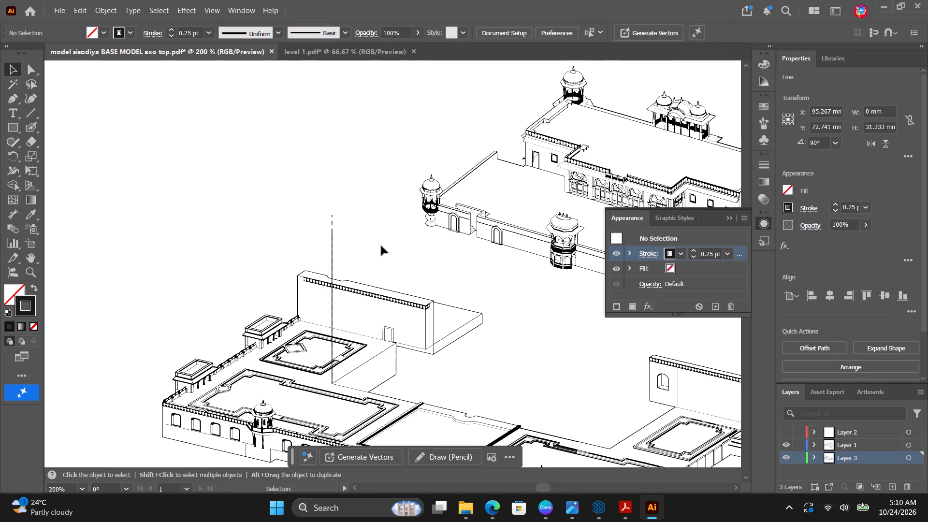
Delete the overlapping vertical lines at the Layer 3 building's left inner corner.
{"action": "left_click_drag", "start_coordinate": [352, 226], "coordinate": [319, 242]}
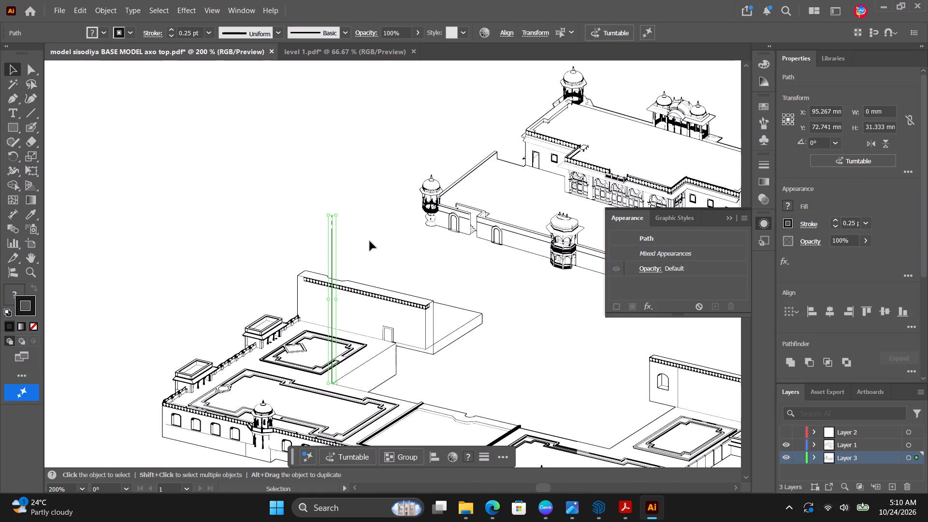
{"action": "key", "text": "Delete"}
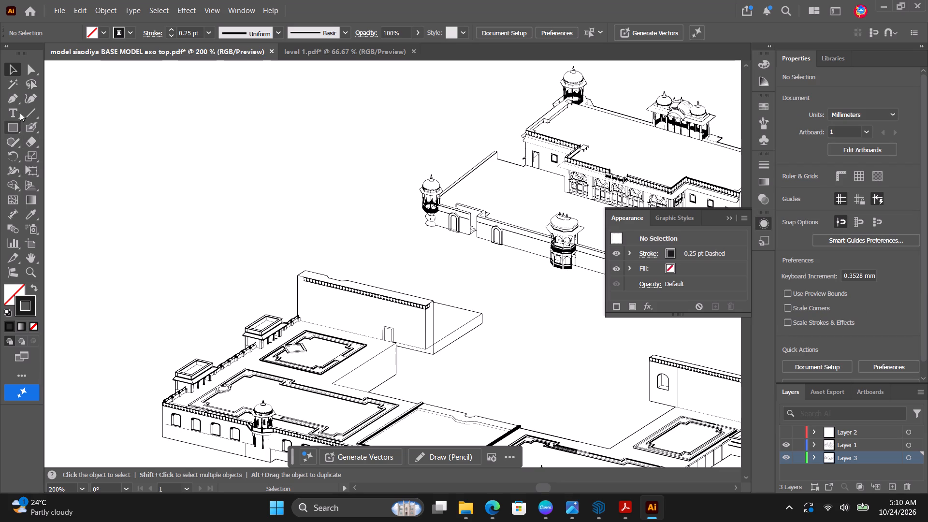
Draw a vertical dashed line about 29.2 mm long with the Pen tool, upward from the lower building's left inner corner.
{"action": "left_click", "coordinate": [14, 96]}
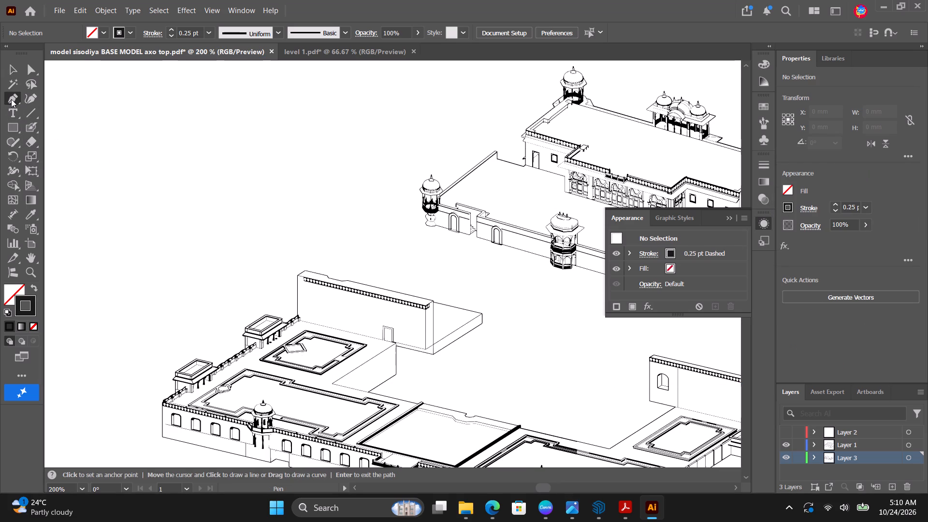
{"action": "left_click", "coordinate": [331, 384]}
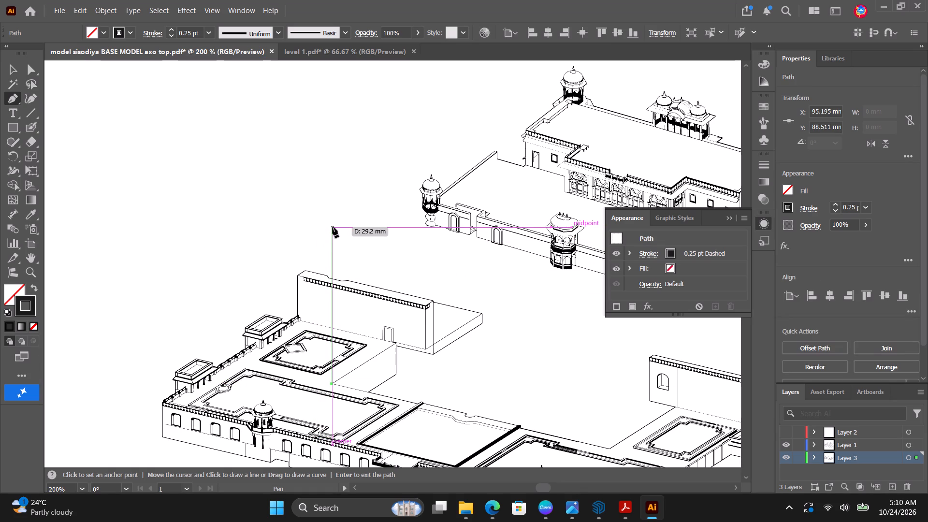
{"action": "left_click", "coordinate": [333, 227], "text": "shift"}
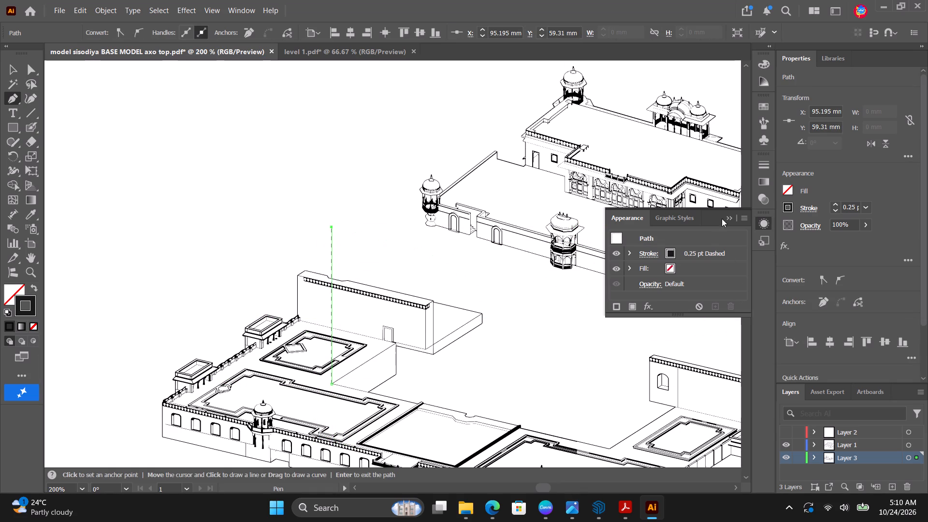
{"action": "left_click", "coordinate": [11, 69]}
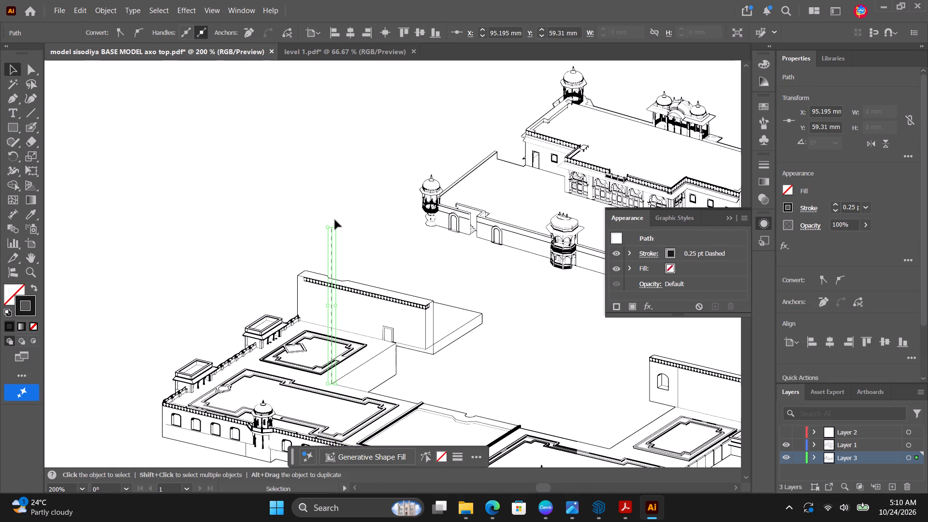
{"action": "left_click", "coordinate": [338, 215]}
Extend the dashed line's upper end straight up until the line is about 35.5 mm long.
{"action": "scroll", "coordinate": [226, 162], "scroll_direction": "down", "scroll_amount": 2, "text": "shift"}
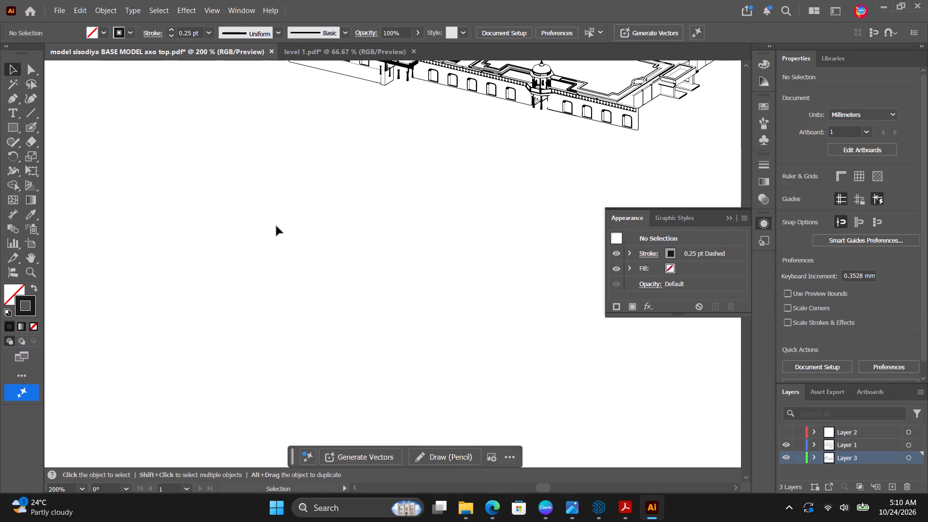
{"action": "scroll", "coordinate": [283, 236], "scroll_direction": "up", "scroll_amount": 2}
{"action": "scroll", "coordinate": [283, 236], "scroll_direction": "down", "scroll_amount": 4}
{"action": "scroll", "coordinate": [284, 236], "scroll_direction": "up", "scroll_amount": 11}
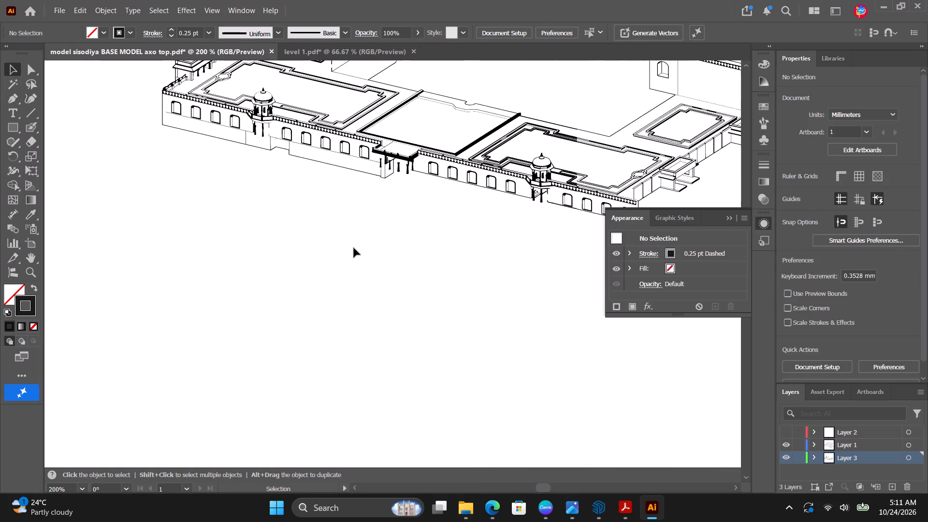
{"action": "scroll", "coordinate": [354, 248], "scroll_direction": "up", "scroll_amount": 16}
{"action": "scroll", "coordinate": [204, 201], "scroll_direction": "up", "scroll_amount": 5}
{"action": "scroll", "coordinate": [201, 197], "scroll_direction": "down", "scroll_amount": 4, "text": "alt"}
{"action": "scroll", "coordinate": [240, 173], "scroll_direction": "up", "scroll_amount": 3, "text": "alt"}
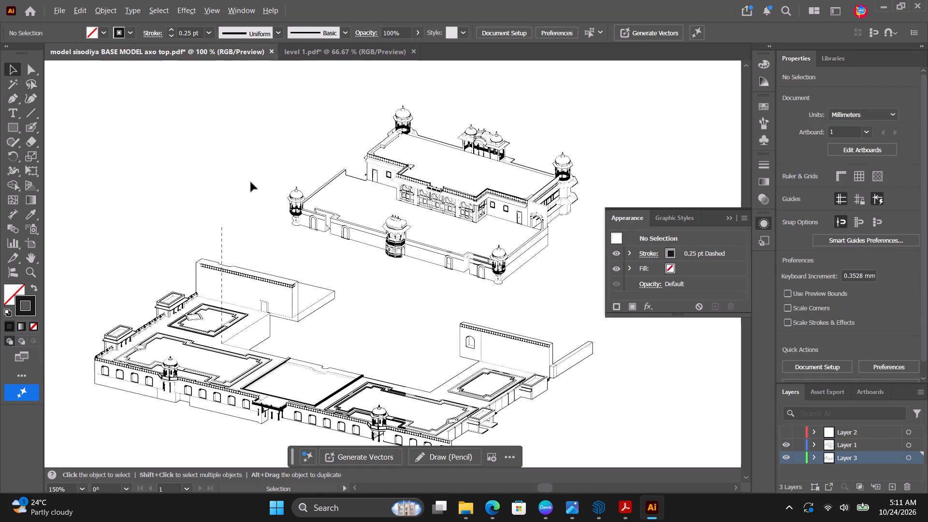
{"action": "left_click", "coordinate": [221, 236]}
{"action": "left_click_drag", "start_coordinate": [220, 226], "coordinate": [220, 220]}
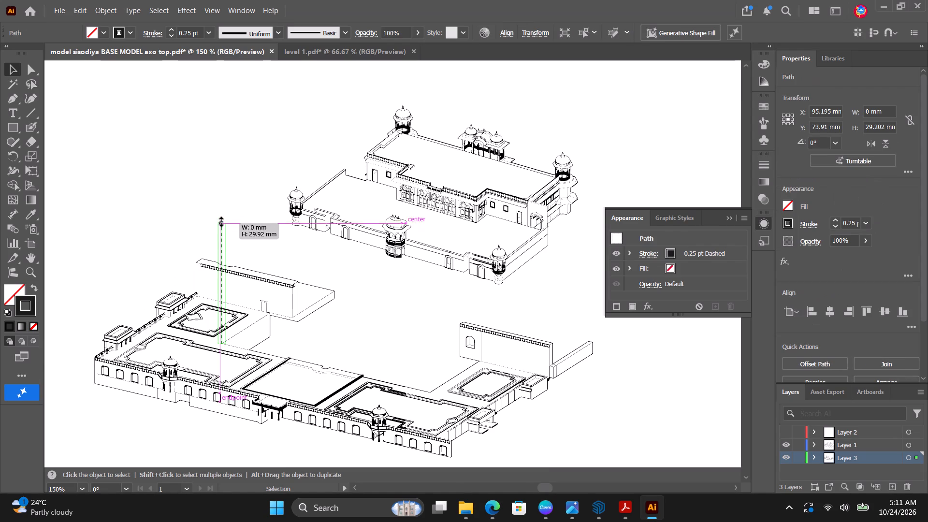
{"action": "left_click_drag", "start_coordinate": [220, 220], "coordinate": [220, 201]}
{"action": "left_click", "coordinate": [254, 229]}
{"action": "left_click", "coordinate": [224, 230]}
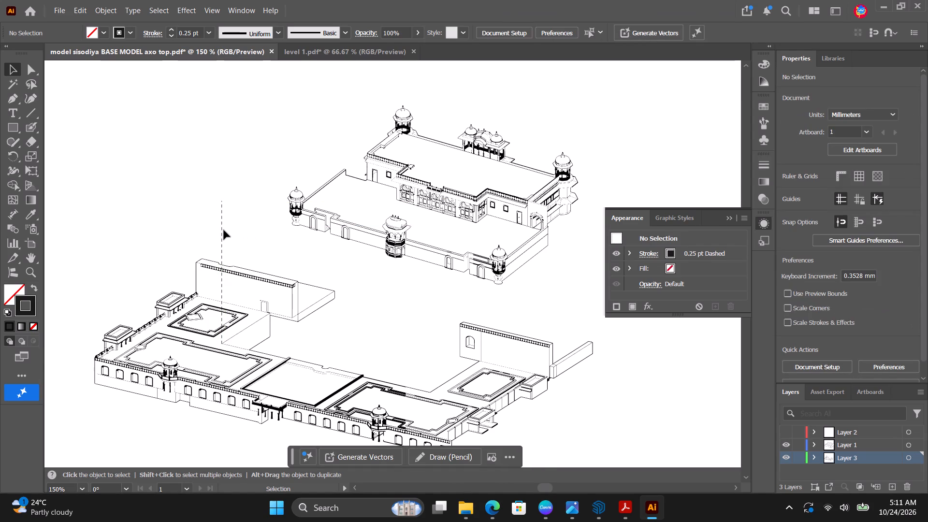
Duplicate the dashed line and place the copy's lower end on the lower building's right inner corner.
{"action": "left_click", "coordinate": [222, 230]}
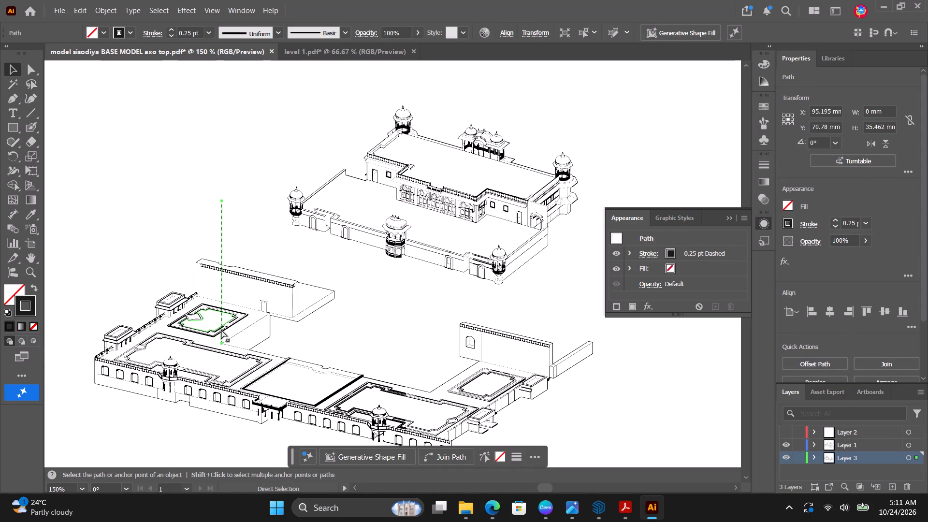
{"action": "left_click_drag", "start_coordinate": [222, 343], "coordinate": [275, 350], "text": "ctrl"}
{"action": "key", "text": "ctrl+z"}
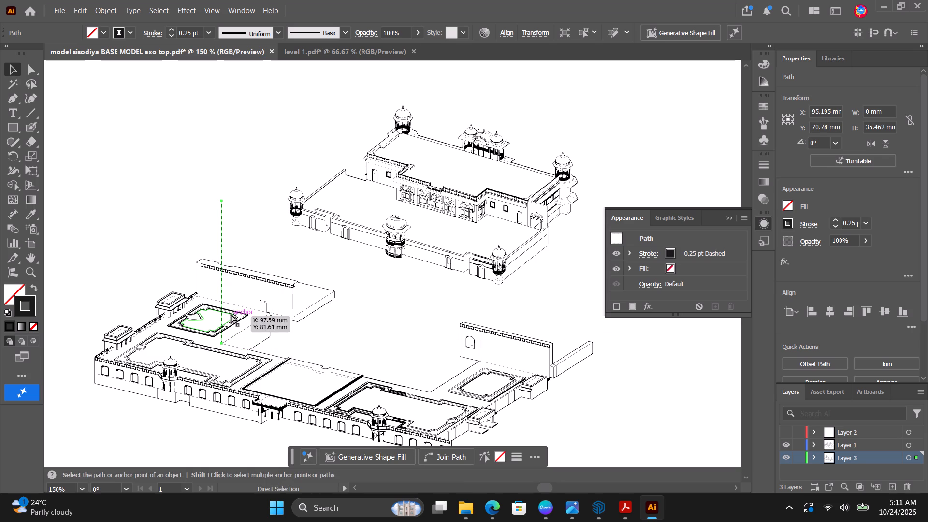
{"action": "key", "text": "ctrl+c"}
{"action": "key", "text": "ctrl+v"}
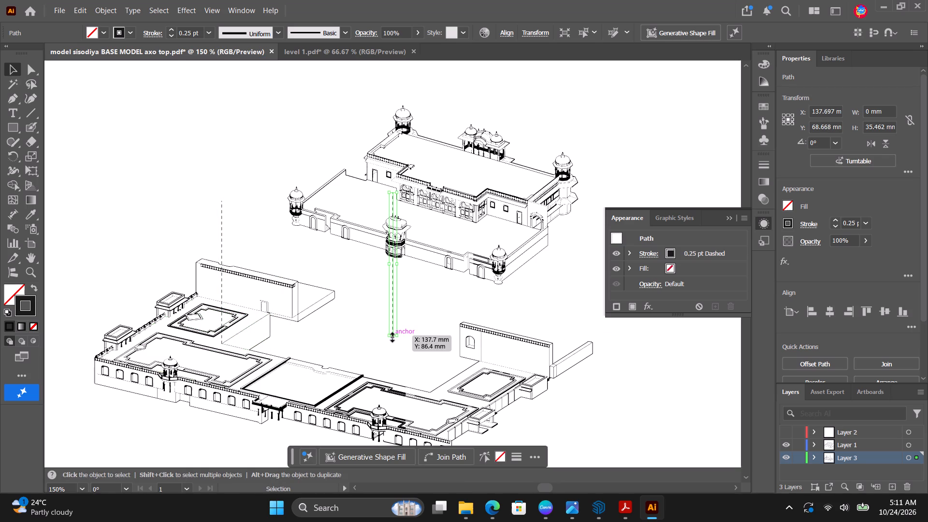
{"action": "left_click_drag", "start_coordinate": [393, 342], "coordinate": [396, 354]}
{"action": "left_click", "coordinate": [394, 336]}
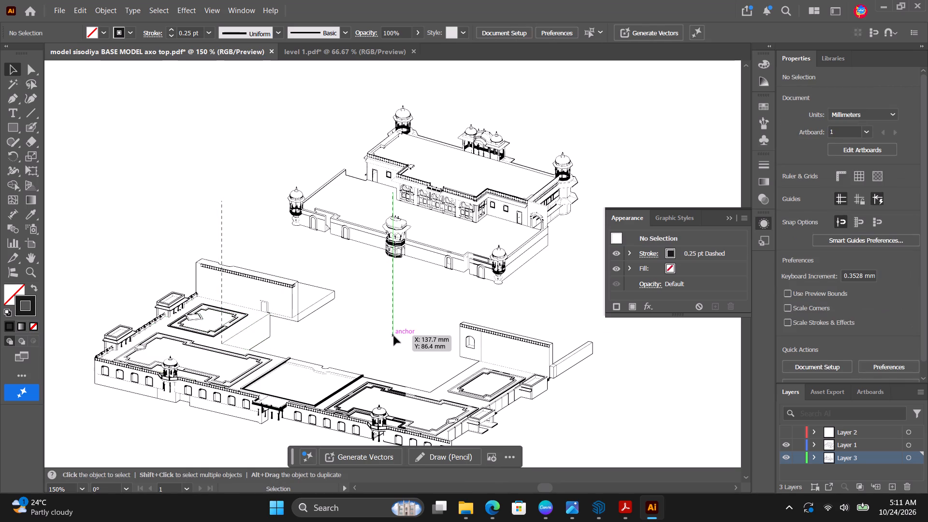
{"action": "left_click_drag", "start_coordinate": [392, 331], "coordinate": [431, 385]}
{"action": "scroll", "coordinate": [481, 410], "scroll_direction": "up", "scroll_amount": 3, "text": "alt"}
{"action": "scroll", "coordinate": [411, 387], "scroll_direction": "up", "scroll_amount": 3, "text": "alt"}
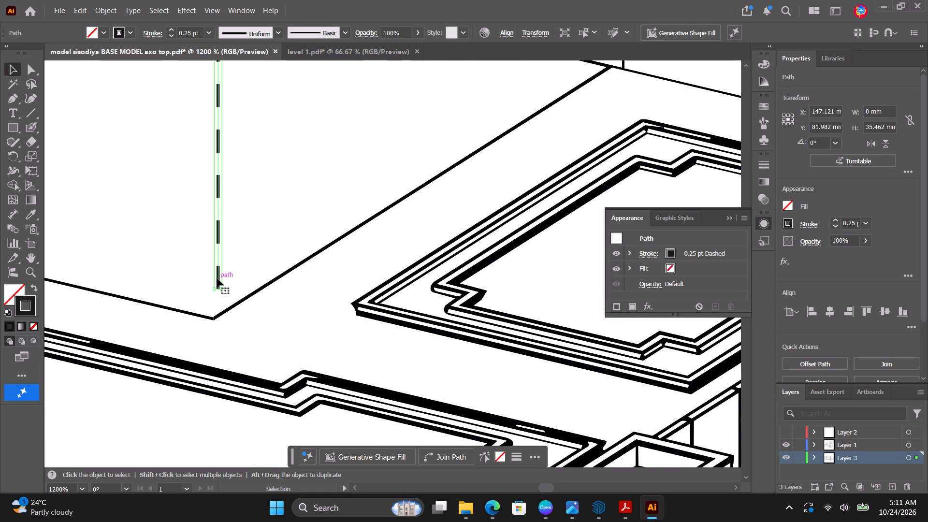
{"action": "left_click_drag", "start_coordinate": [217, 278], "coordinate": [213, 309]}
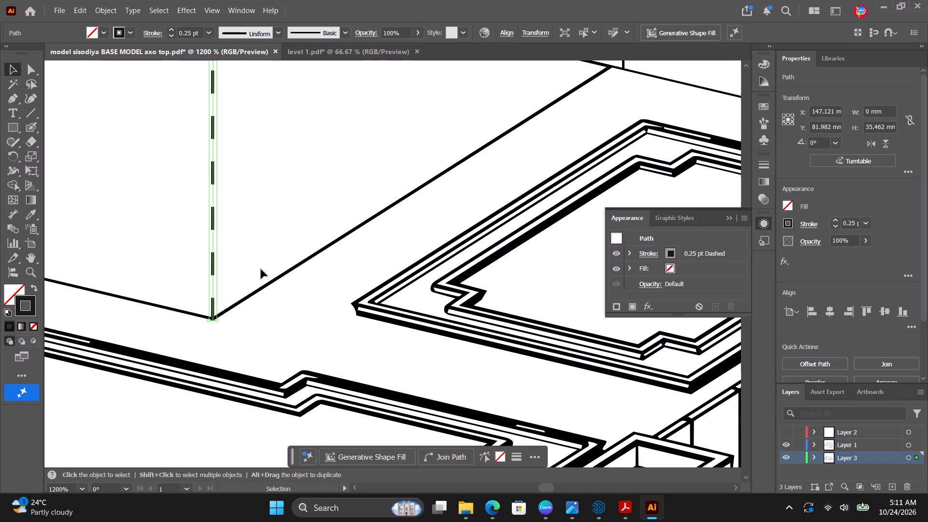
{"action": "left_click", "coordinate": [261, 269]}
Move the upper building group about 17.6 mm left and 4.6 mm up so its front corner turrets meet the two dashed lines.
{"action": "scroll", "coordinate": [250, 278], "scroll_direction": "down", "scroll_amount": 8, "text": "alt"}
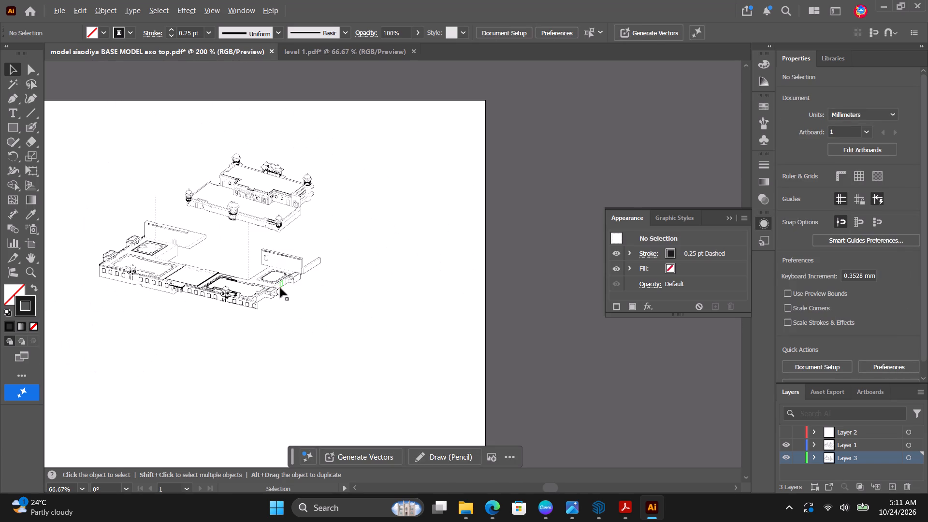
{"action": "scroll", "coordinate": [145, 173], "scroll_direction": "up", "scroll_amount": 3, "text": "alt"}
{"action": "scroll", "coordinate": [145, 173], "scroll_direction": "down", "scroll_amount": 1, "text": "alt"}
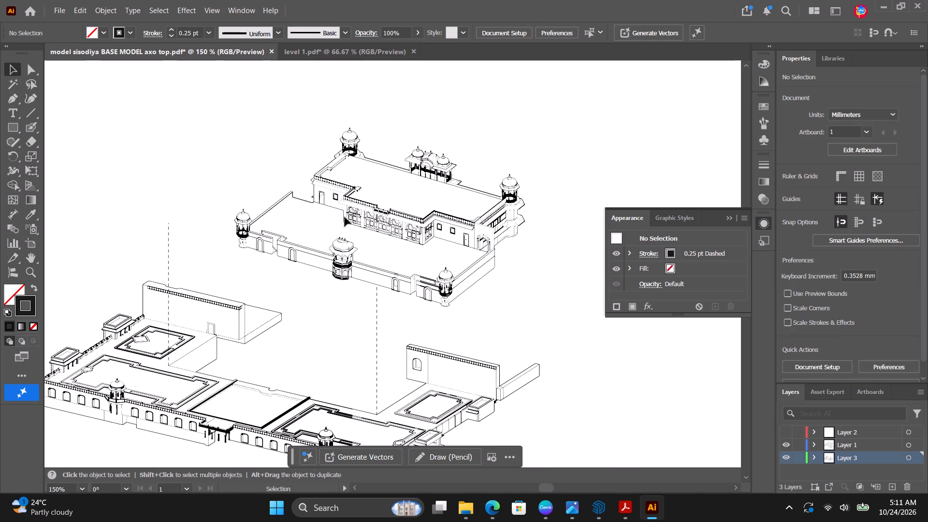
{"action": "left_click", "coordinate": [386, 188]}
{"action": "left_click", "coordinate": [441, 280]}
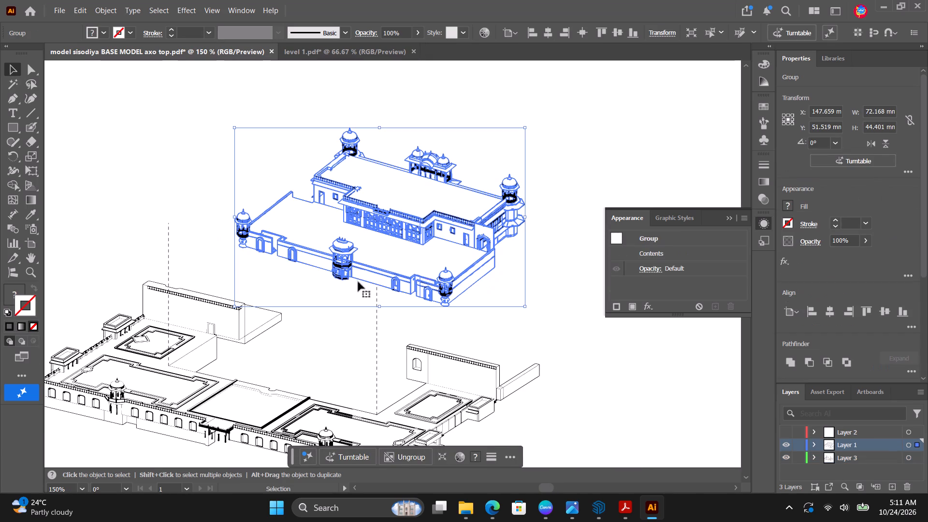
{"action": "left_click_drag", "start_coordinate": [316, 258], "coordinate": [250, 239]}
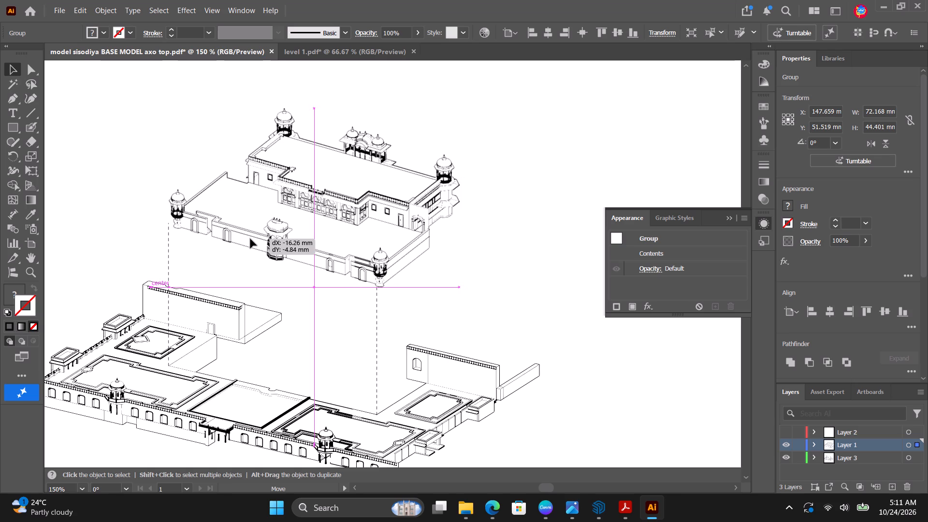
{"action": "left_click_drag", "start_coordinate": [250, 239], "coordinate": [246, 235]}
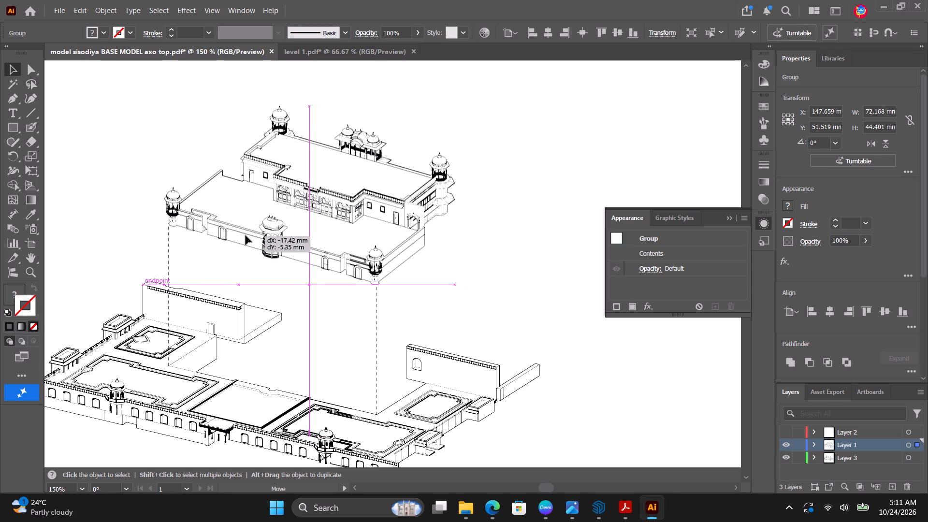
{"action": "left_click_drag", "start_coordinate": [246, 235], "coordinate": [245, 239]}
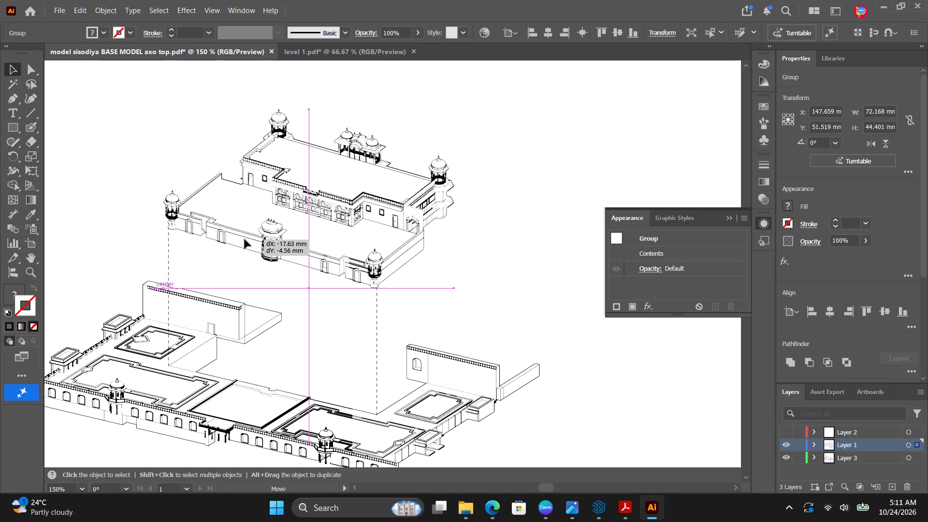
{"action": "left_click_drag", "start_coordinate": [245, 239], "coordinate": [245, 238]}
{"action": "left_click", "coordinate": [513, 257]}
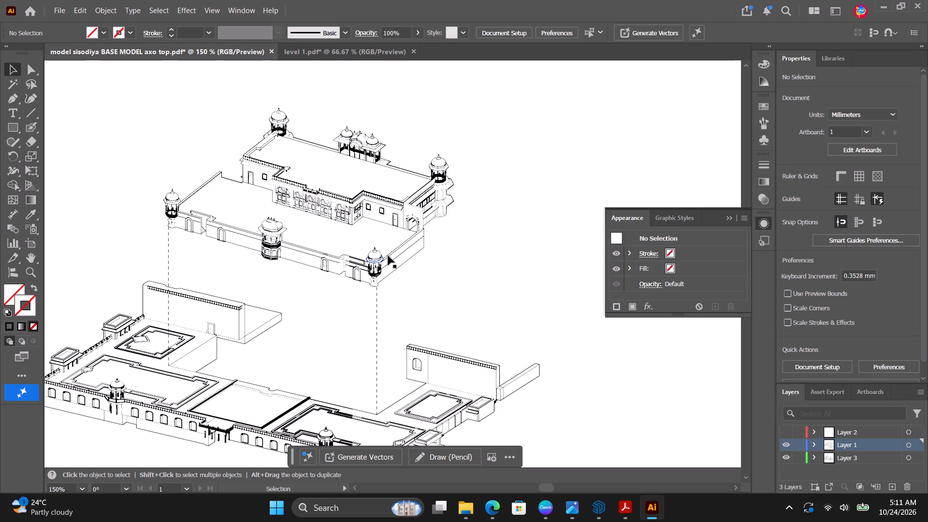
Duplicate the right dashed line and place the copy at the upper building's far right terrace corner, reaching down to the lower building's windowed wall.
{"action": "left_click", "coordinate": [377, 316]}
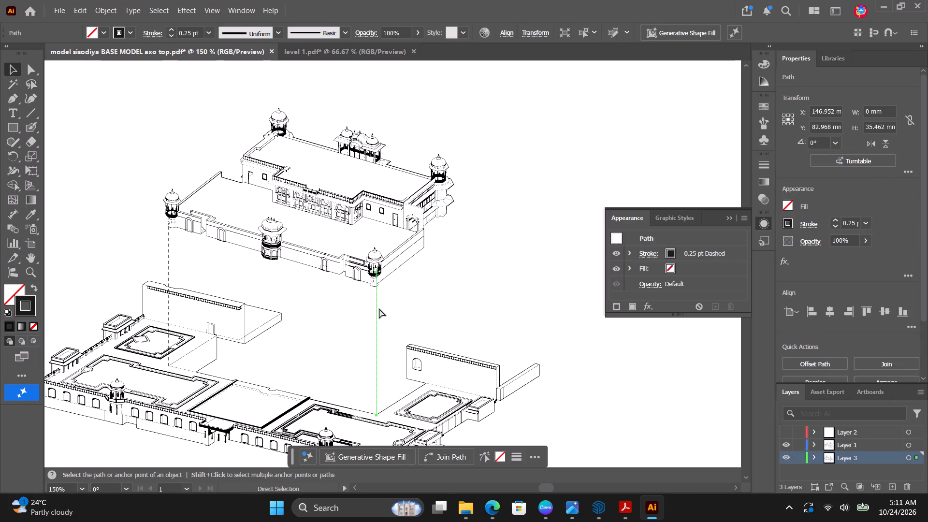
{"action": "key", "text": "ctrl+c"}
{"action": "scroll", "coordinate": [408, 366], "scroll_direction": "up", "scroll_amount": 3, "text": "alt"}
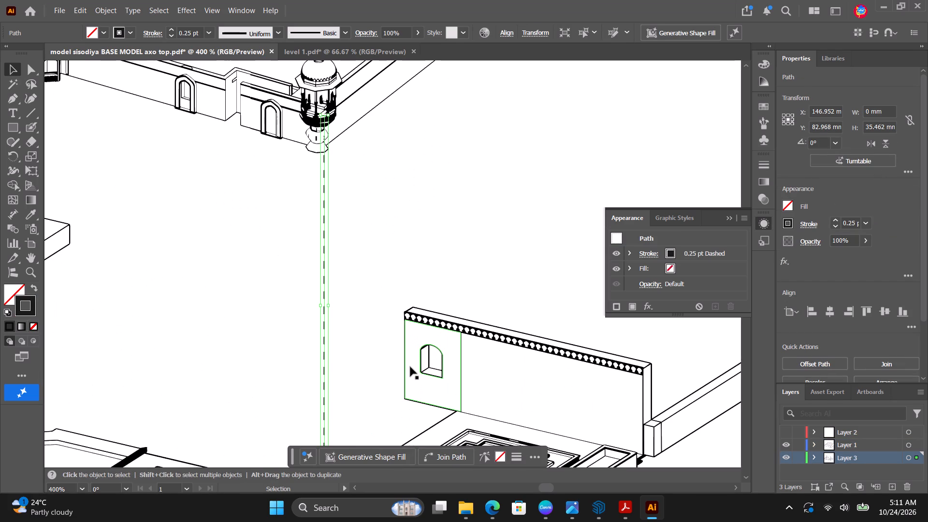
{"action": "left_click", "coordinate": [413, 362], "text": "ctrl"}
{"action": "key", "text": "ctrl+v"}
{"action": "scroll", "coordinate": [451, 273], "scroll_direction": "down", "scroll_amount": 1}
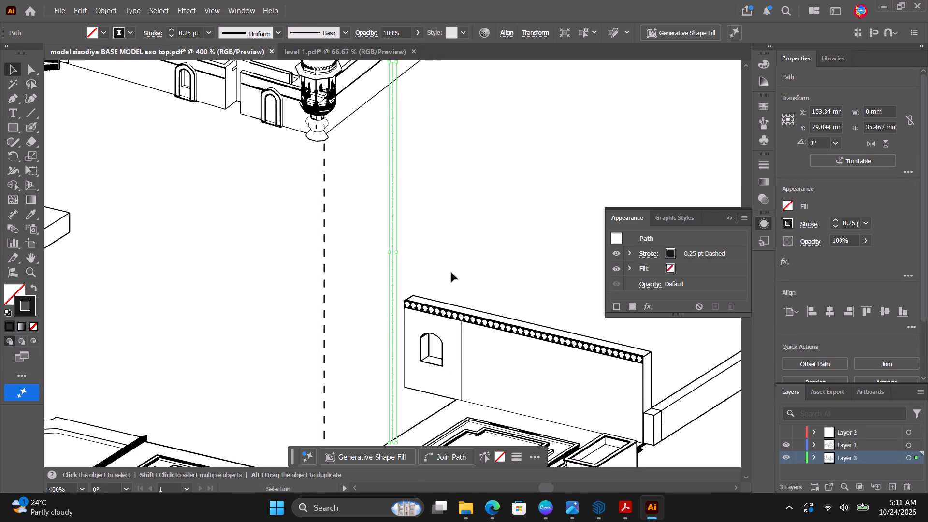
{"action": "scroll", "coordinate": [421, 363], "scroll_direction": "down", "scroll_amount": 3}
{"action": "scroll", "coordinate": [421, 363], "scroll_direction": "down", "scroll_amount": 3, "text": "alt"}
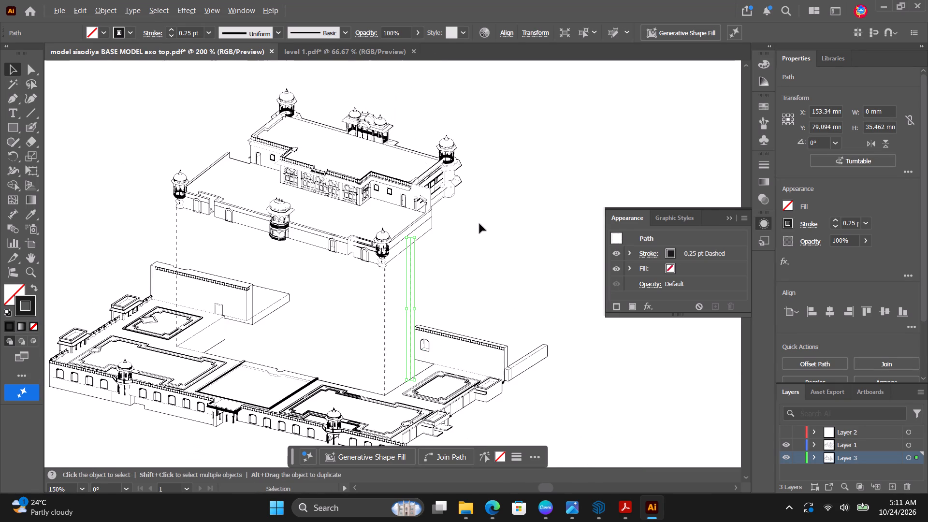
{"action": "scroll", "coordinate": [481, 220], "scroll_direction": "up", "scroll_amount": 2, "text": "alt"}
{"action": "left_click_drag", "start_coordinate": [338, 273], "coordinate": [343, 271]}
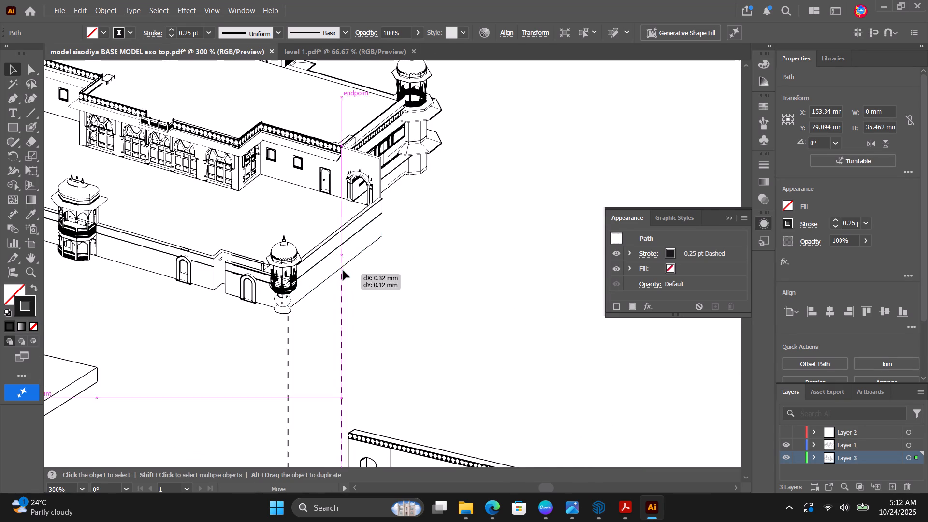
{"action": "left_click_drag", "start_coordinate": [343, 271], "coordinate": [383, 234]}
{"action": "scroll", "coordinate": [465, 270], "scroll_direction": "down", "scroll_amount": 2, "text": "alt"}
{"action": "scroll", "coordinate": [449, 342], "scroll_direction": "up", "scroll_amount": 2, "text": "alt"}
{"action": "left_click", "coordinate": [453, 337]}
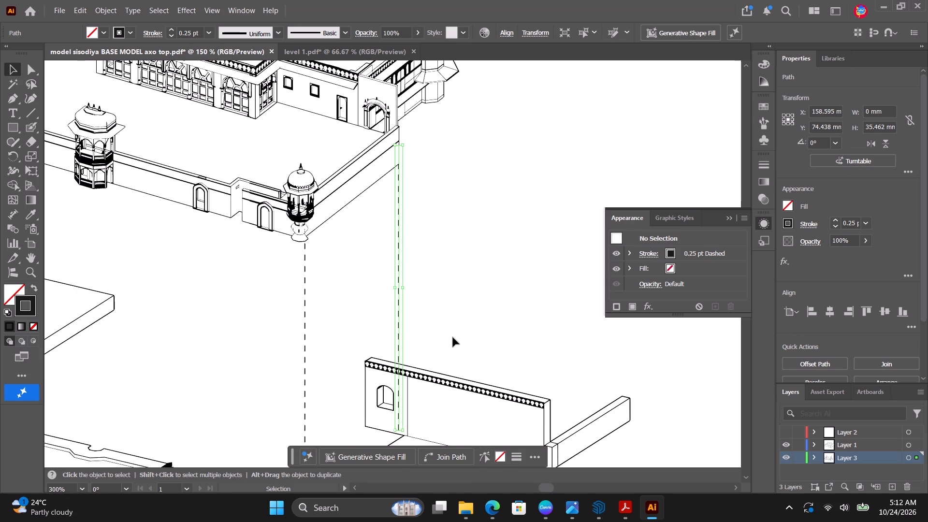
Examine how the dashed connector lines align between the upper and lower buildings, especially the one at the far right corner.
{"action": "scroll", "coordinate": [436, 292], "scroll_direction": "down", "scroll_amount": 1, "text": "alt"}
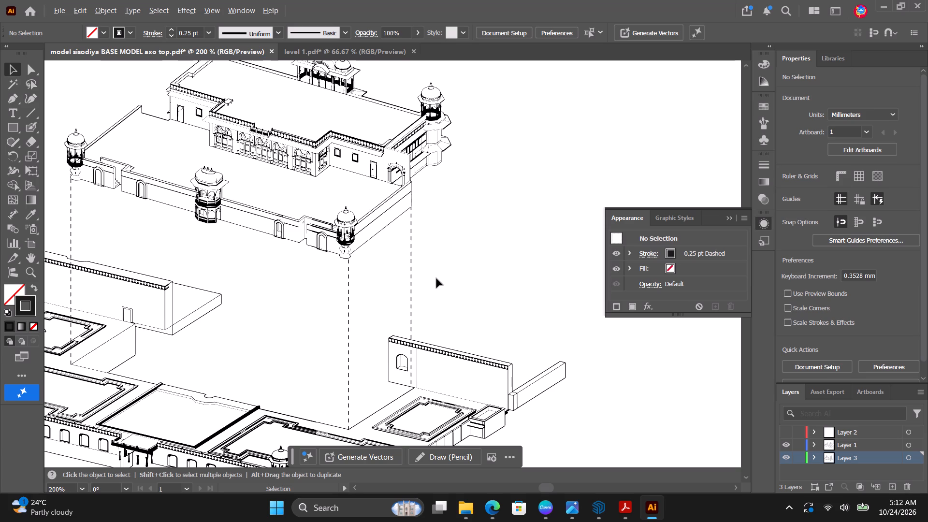
{"action": "scroll", "coordinate": [436, 278], "scroll_direction": "down", "scroll_amount": 1, "text": "alt"}
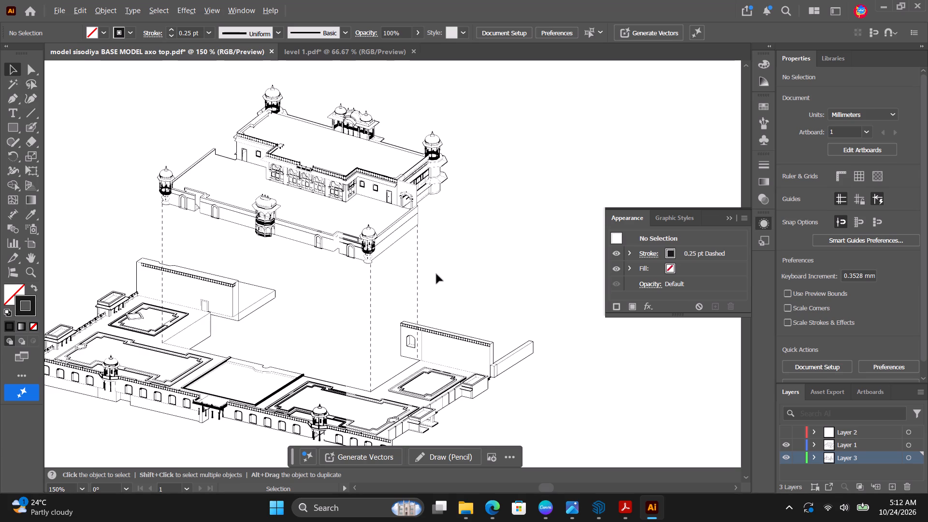
{"action": "scroll", "coordinate": [418, 359], "scroll_direction": "up", "scroll_amount": 2, "text": "alt"}
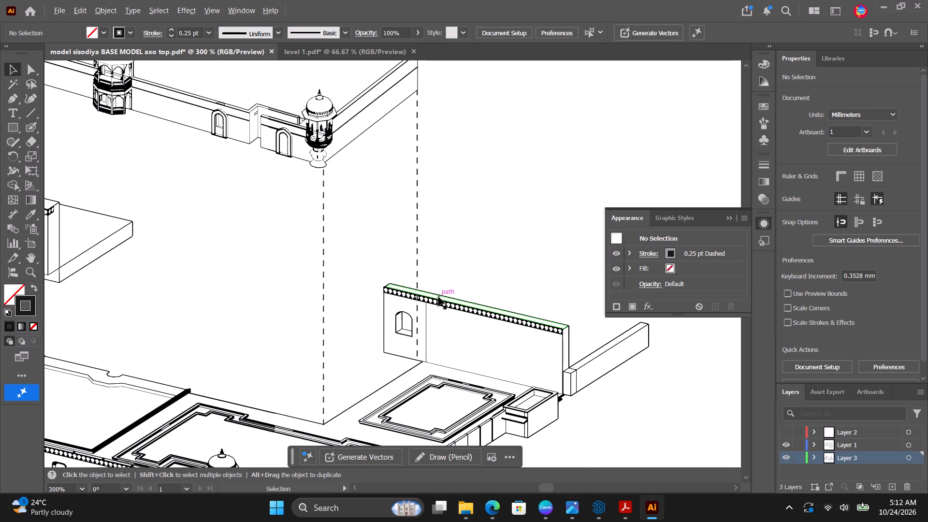
{"action": "scroll", "coordinate": [438, 297], "scroll_direction": "up", "scroll_amount": 1, "text": "alt"}
{"action": "scroll", "coordinate": [427, 291], "scroll_direction": "down", "scroll_amount": 4}
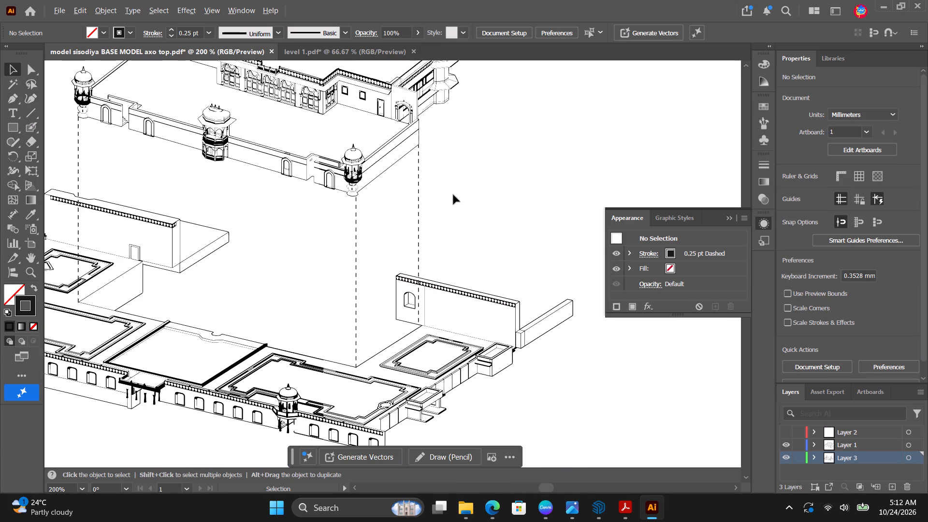
{"action": "scroll", "coordinate": [453, 195], "scroll_direction": "down", "scroll_amount": 1, "text": "alt"}
{"action": "scroll", "coordinate": [444, 181], "scroll_direction": "up", "scroll_amount": 1, "text": "alt"}
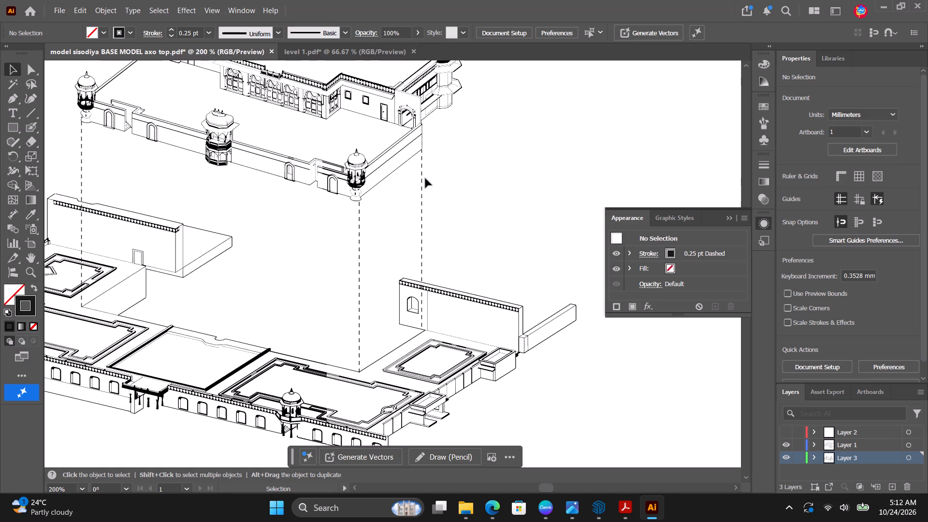
{"action": "left_click", "coordinate": [422, 178]}
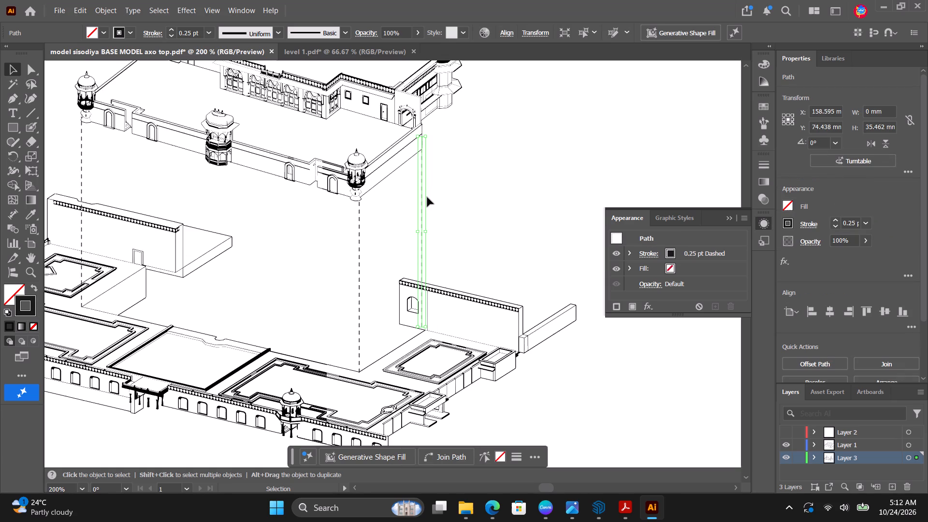
{"action": "left_click", "coordinate": [487, 183]}
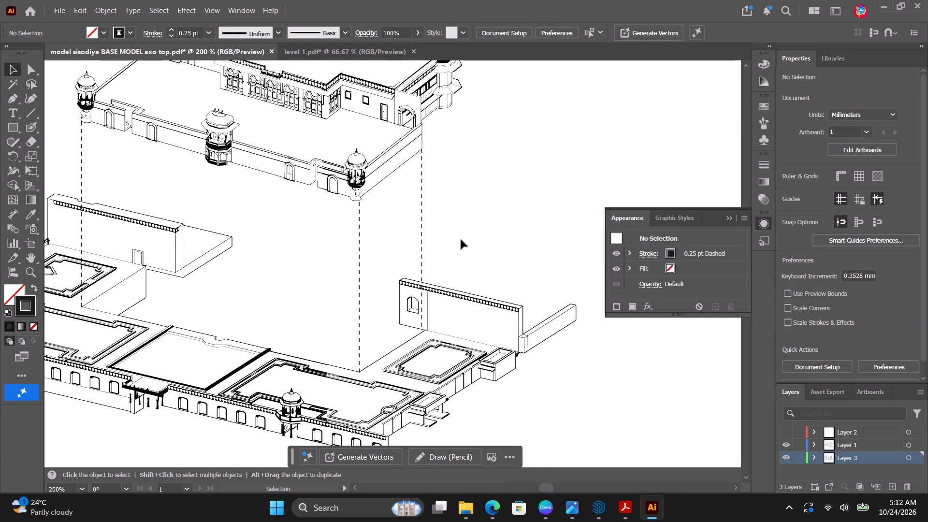
Duplicate the leftmost dashed connector line running between the upper and lower buildings.
{"action": "left_click", "coordinate": [423, 221]}
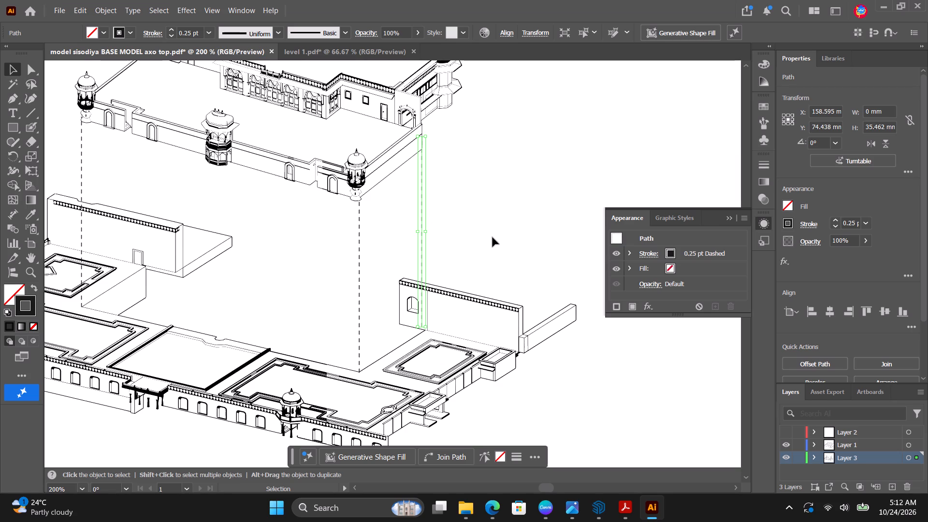
{"action": "left_click", "coordinate": [509, 213]}
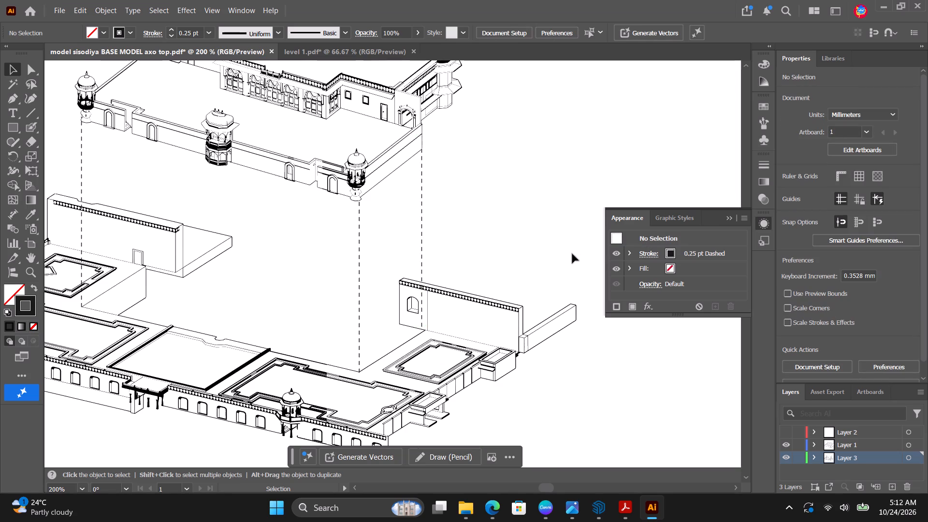
{"action": "scroll", "coordinate": [573, 255], "scroll_direction": "down", "scroll_amount": 2, "text": "alt"}
{"action": "scroll", "coordinate": [356, 182], "scroll_direction": "up", "scroll_amount": 3, "text": "alt"}
{"action": "scroll", "coordinate": [299, 234], "scroll_direction": "up", "scroll_amount": 1, "text": "alt"}
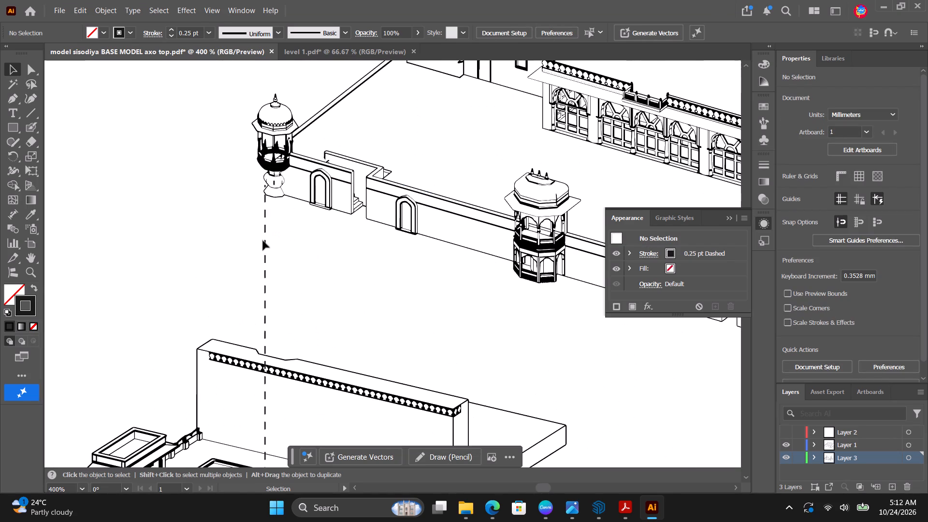
{"action": "left_click", "coordinate": [263, 241]}
{"action": "left_click", "coordinate": [265, 244]}
{"action": "scroll", "coordinate": [209, 217], "scroll_direction": "down", "scroll_amount": 2, "text": "alt"}
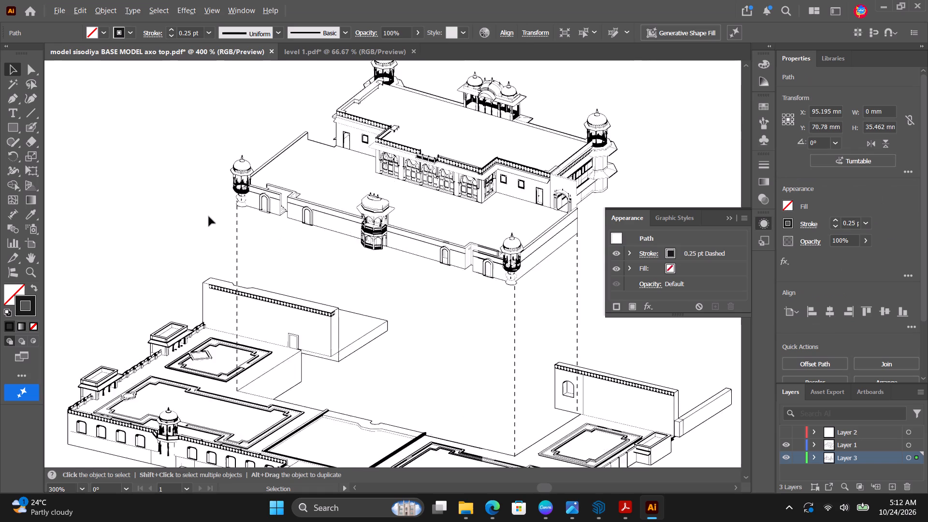
{"action": "scroll", "coordinate": [209, 217], "scroll_direction": "down", "scroll_amount": 1, "text": "alt"}
{"action": "key", "text": "ctrl+c"}
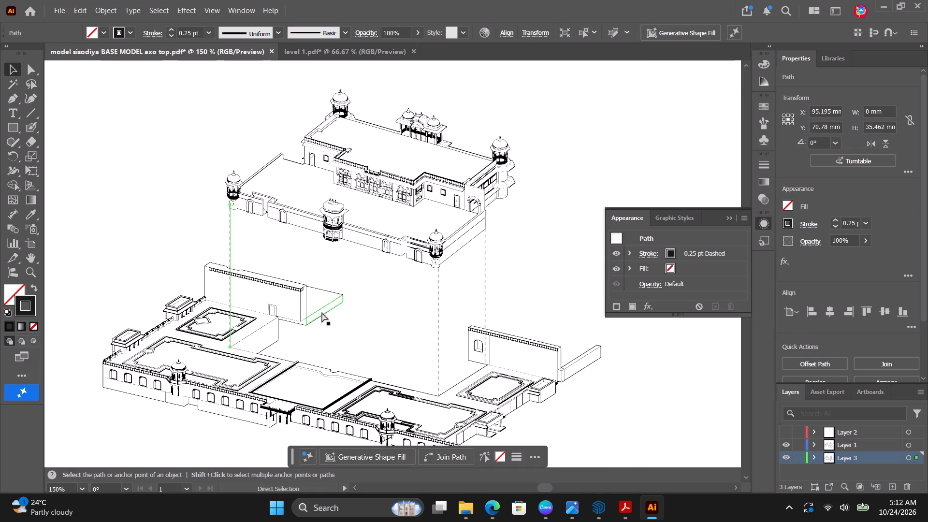
{"action": "key", "text": "ctrl+v"}
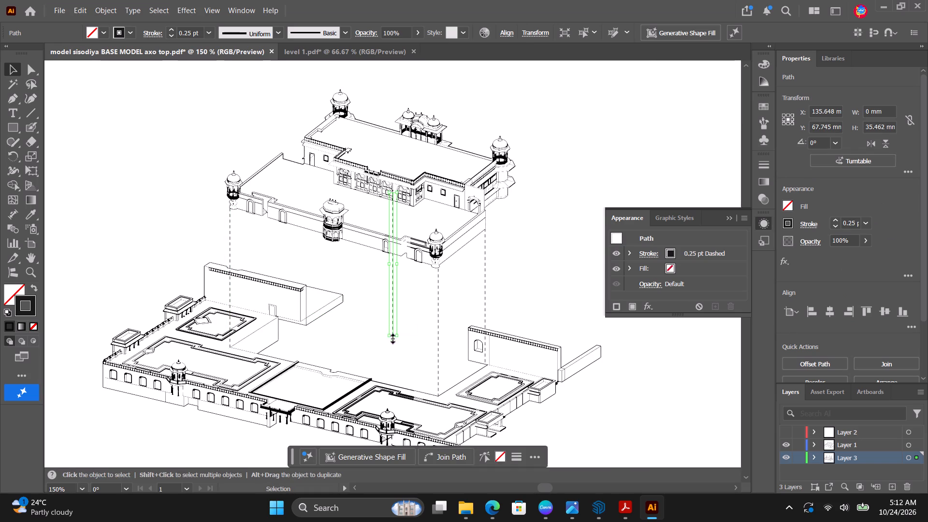
Move the copied line about 28.4 mm left and 3.6 mm up so its lower end meets the block corner beside the lower building's doorway.
{"action": "scroll", "coordinate": [392, 346], "scroll_direction": "up", "scroll_amount": 3, "text": "alt"}
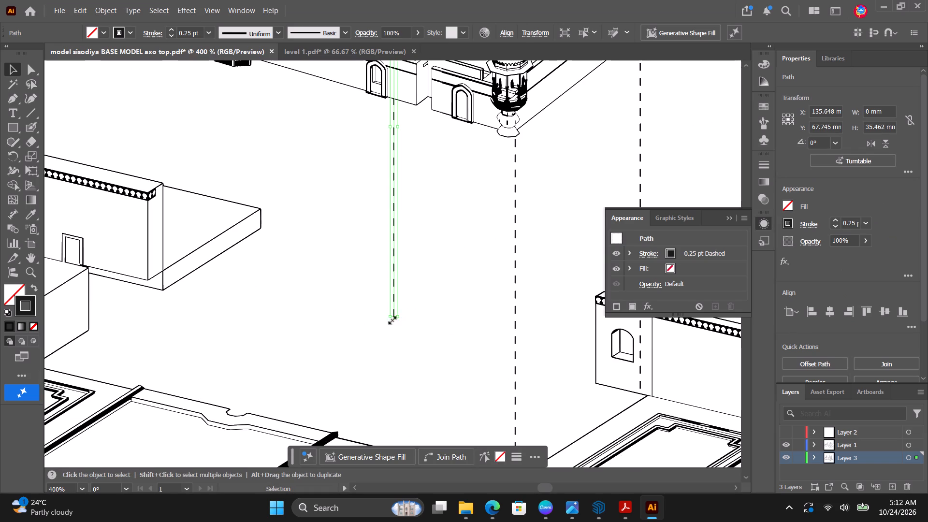
{"action": "scroll", "coordinate": [404, 265], "scroll_direction": "down", "scroll_amount": 3, "text": "alt"}
{"action": "scroll", "coordinate": [391, 131], "scroll_direction": "up", "scroll_amount": 1, "text": "alt"}
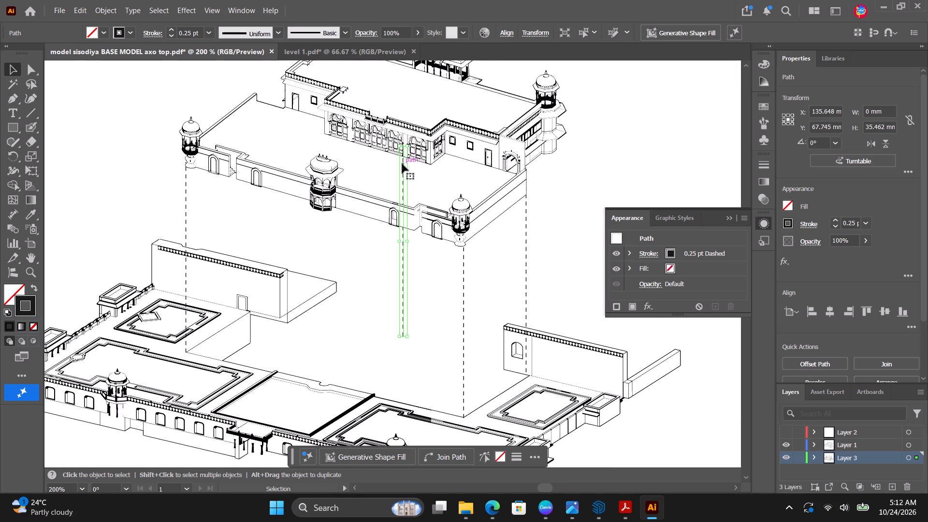
{"action": "left_click_drag", "start_coordinate": [402, 167], "coordinate": [278, 161]}
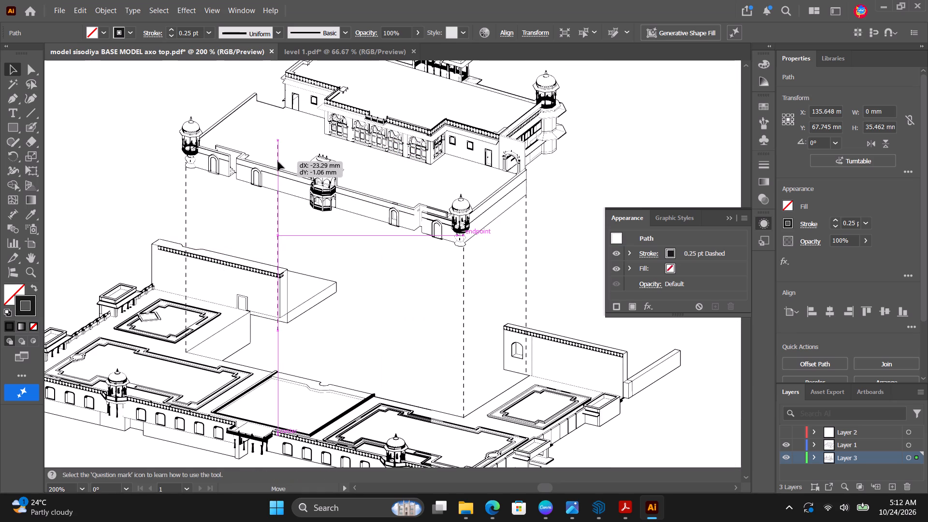
{"action": "left_click_drag", "start_coordinate": [278, 161], "coordinate": [253, 154]}
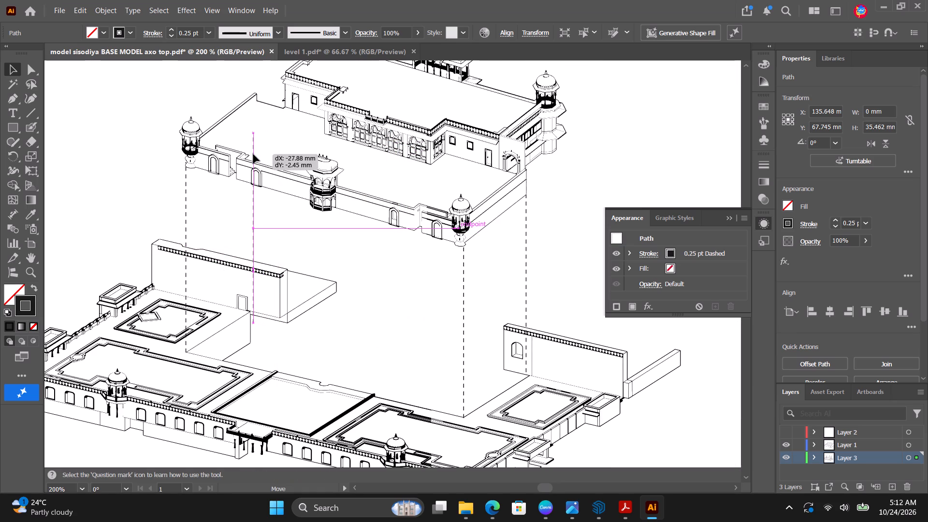
{"action": "left_click_drag", "start_coordinate": [253, 154], "coordinate": [250, 148]}
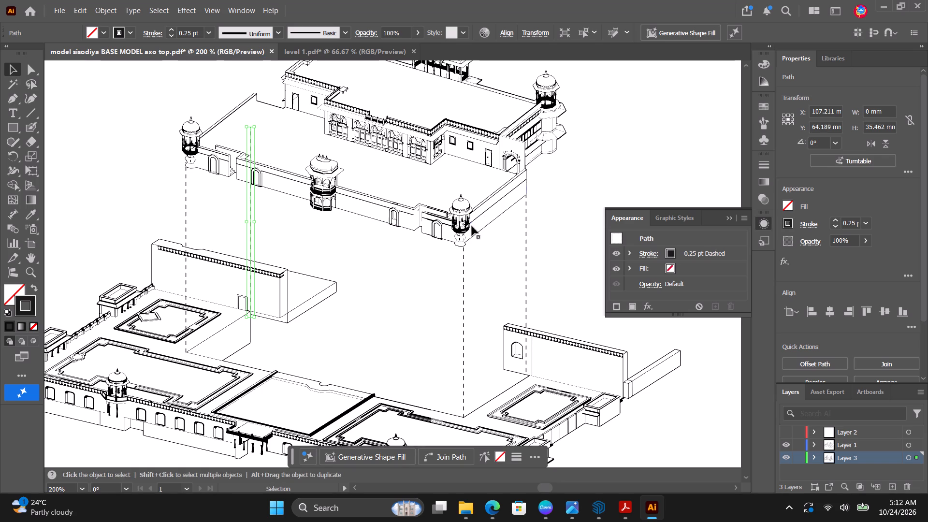
{"action": "left_click", "coordinate": [594, 189]}
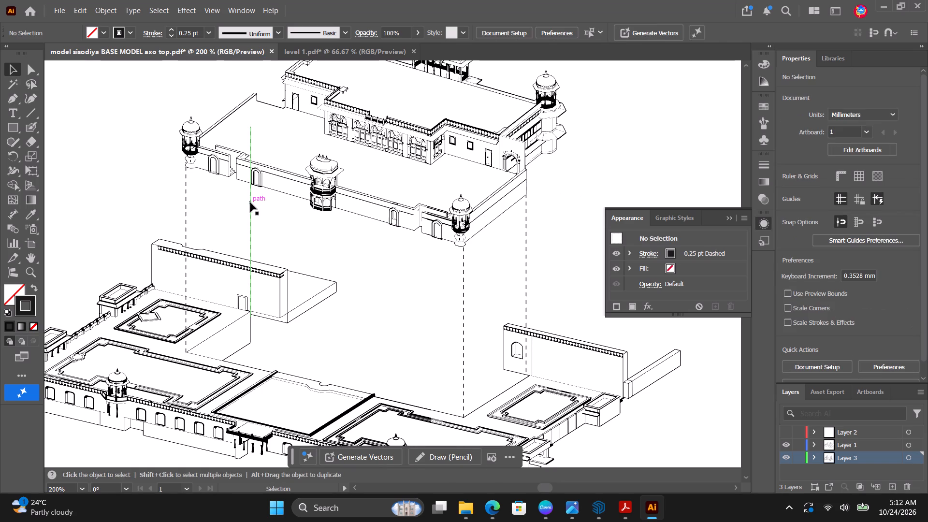
Shorten the copied dashed line from its upper end so it starts at the upper building's front terrace parapet.
{"action": "left_click", "coordinate": [250, 203]}
{"action": "scroll", "coordinate": [255, 153], "scroll_direction": "up", "scroll_amount": 3, "text": "alt"}
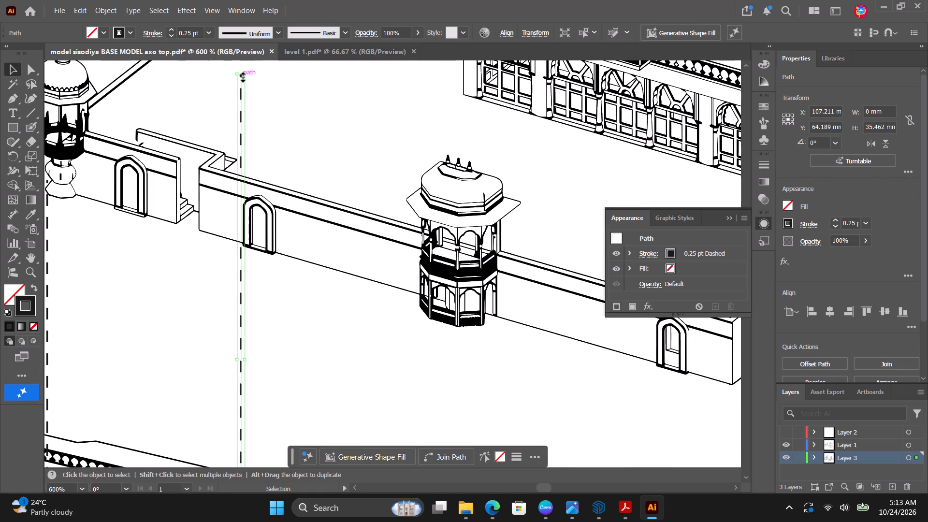
{"action": "left_click_drag", "start_coordinate": [240, 74], "coordinate": [235, 175]}
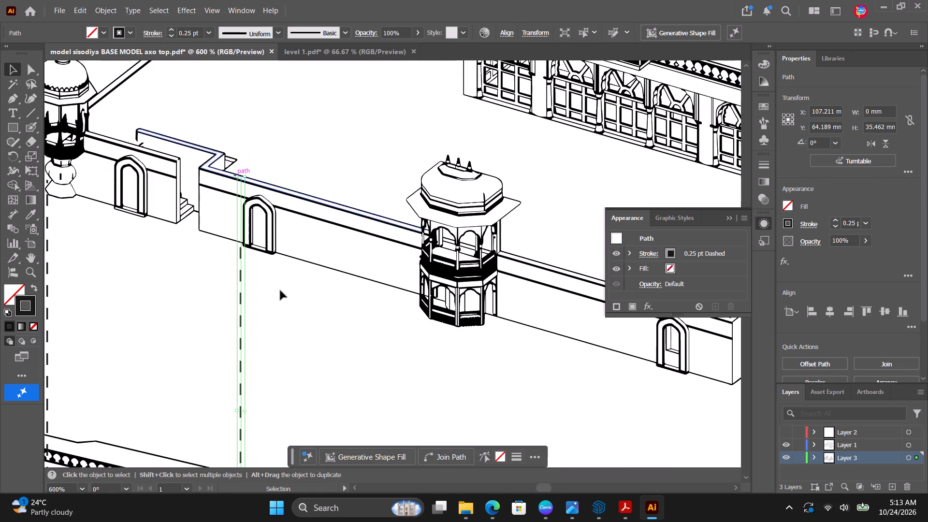
{"action": "left_click", "coordinate": [281, 295]}
Examine the stacked buildings and their dashed connector lines as a whole, along with the free space below them on the artboard.
{"action": "scroll", "coordinate": [281, 293], "scroll_direction": "down", "scroll_amount": 6, "text": "alt"}
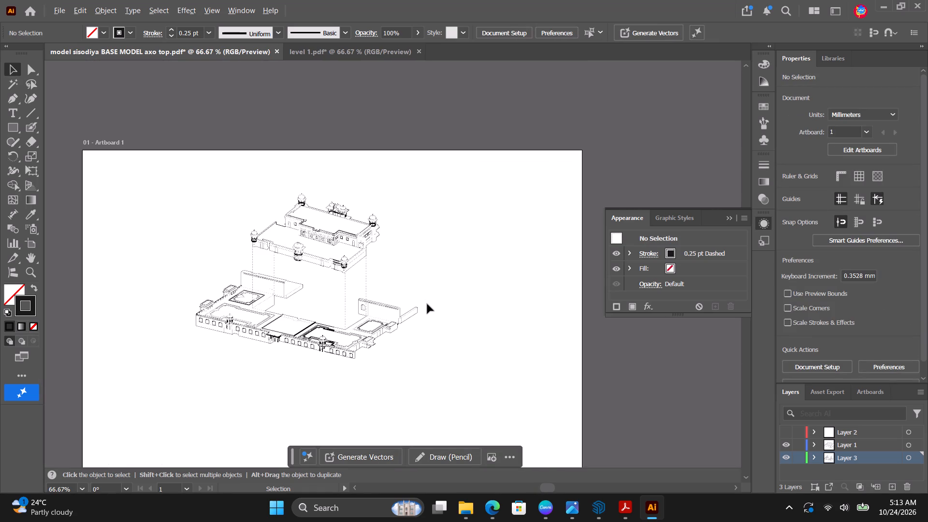
{"action": "scroll", "coordinate": [424, 304], "scroll_direction": "down", "scroll_amount": 1, "text": "alt"}
{"action": "scroll", "coordinate": [378, 374], "scroll_direction": "up", "scroll_amount": 2, "text": "alt"}
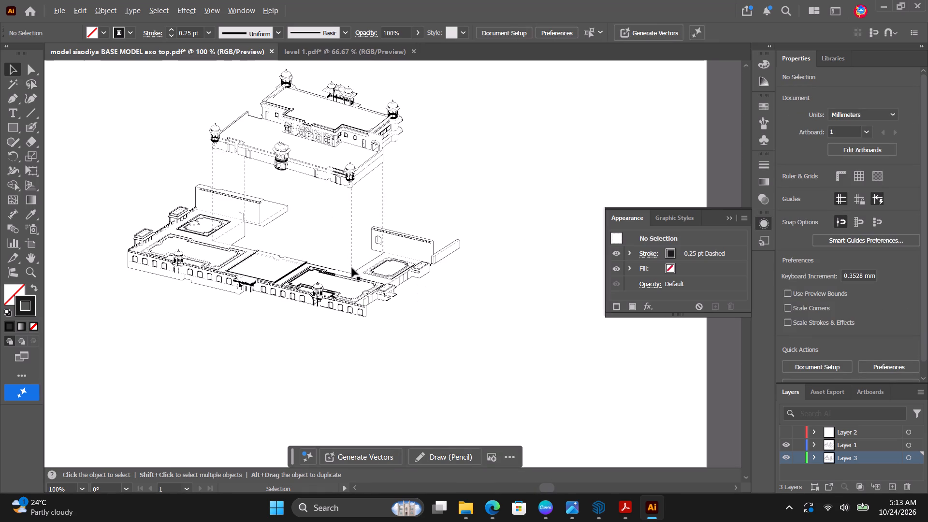
{"action": "scroll", "coordinate": [344, 200], "scroll_direction": "down", "scroll_amount": 1, "text": "alt"}
{"action": "scroll", "coordinate": [362, 304], "scroll_direction": "down", "scroll_amount": 1, "text": "alt"}
{"action": "scroll", "coordinate": [362, 352], "scroll_direction": "up", "scroll_amount": 2, "text": "alt"}
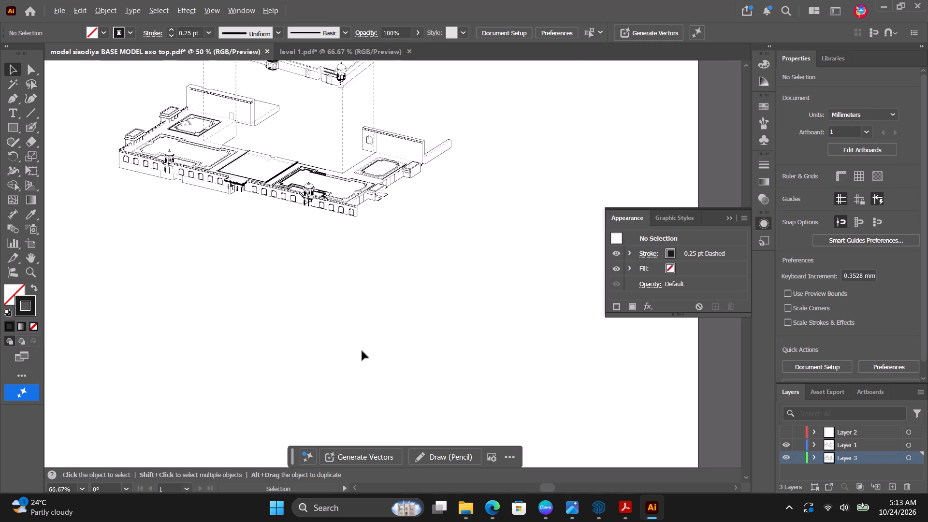
{"action": "scroll", "coordinate": [355, 298], "scroll_direction": "down", "scroll_amount": 1}
{"action": "scroll", "coordinate": [355, 298], "scroll_direction": "up", "scroll_amount": 2}
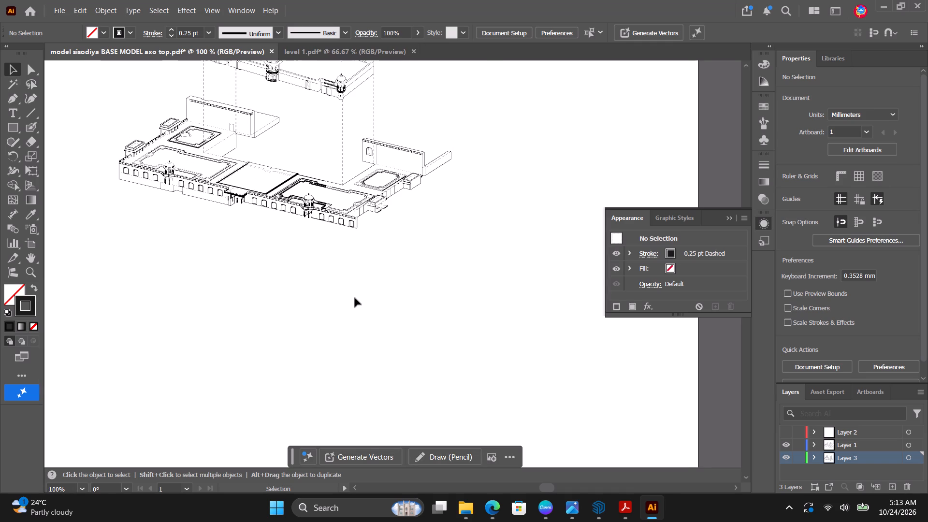
{"action": "scroll", "coordinate": [354, 298], "scroll_direction": "up", "scroll_amount": 2}
{"action": "scroll", "coordinate": [354, 252], "scroll_direction": "up", "scroll_amount": 3}
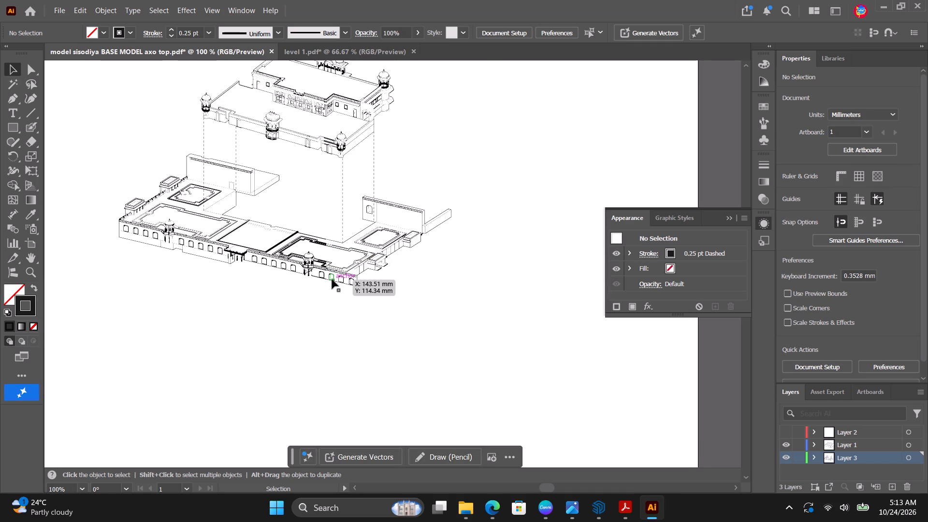
{"action": "scroll", "coordinate": [332, 279], "scroll_direction": "down", "scroll_amount": 2, "text": "alt"}
{"action": "scroll", "coordinate": [357, 355], "scroll_direction": "up", "scroll_amount": 2, "text": "alt"}
{"action": "scroll", "coordinate": [355, 326], "scroll_direction": "down", "scroll_amount": 3, "text": "alt"}
{"action": "scroll", "coordinate": [380, 351], "scroll_direction": "up", "scroll_amount": 1, "text": "alt"}
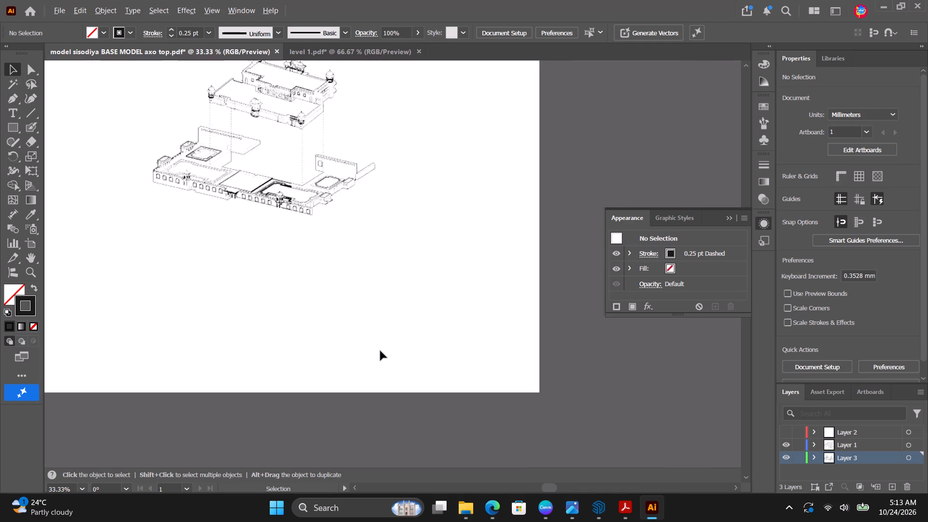
{"action": "scroll", "coordinate": [380, 351], "scroll_direction": "up", "scroll_amount": 1, "text": "alt"}
{"action": "scroll", "coordinate": [380, 351], "scroll_direction": "down", "scroll_amount": 2, "text": "alt"}
Switch to the SketchUp model and delete the stray guide point beside the side wing with the stepped terraces.
{"action": "left_click", "coordinate": [598, 510]}
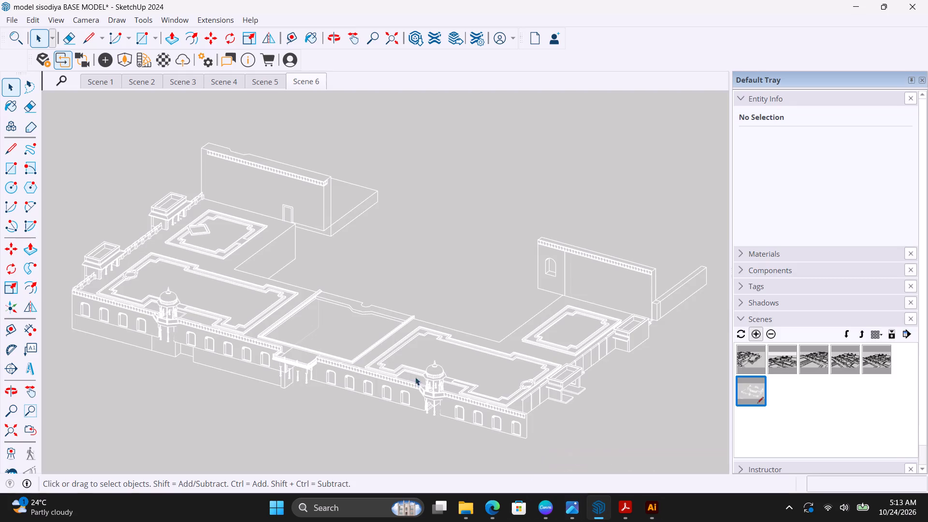
{"action": "scroll", "coordinate": [306, 243], "scroll_direction": "down", "scroll_amount": 2, "text": "alt"}
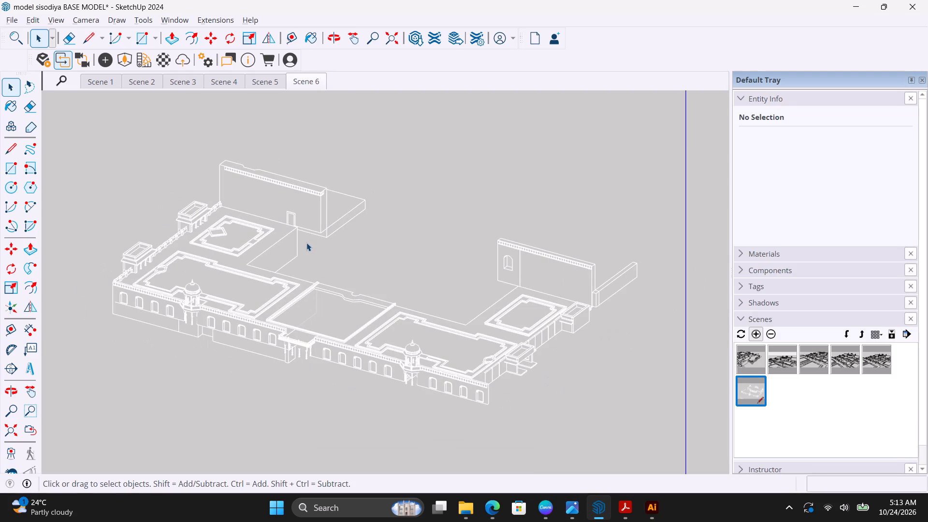
{"action": "scroll", "coordinate": [306, 243], "scroll_direction": "down", "scroll_amount": 8, "text": "alt"}
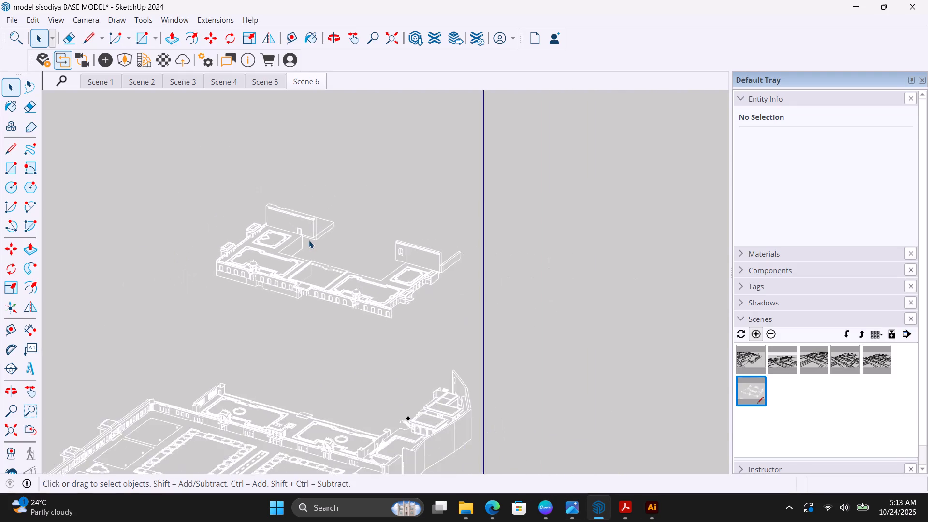
{"action": "scroll", "coordinate": [309, 240], "scroll_direction": "down", "scroll_amount": 9, "text": "alt"}
{"action": "scroll", "coordinate": [296, 330], "scroll_direction": "up", "scroll_amount": 10, "text": "alt"}
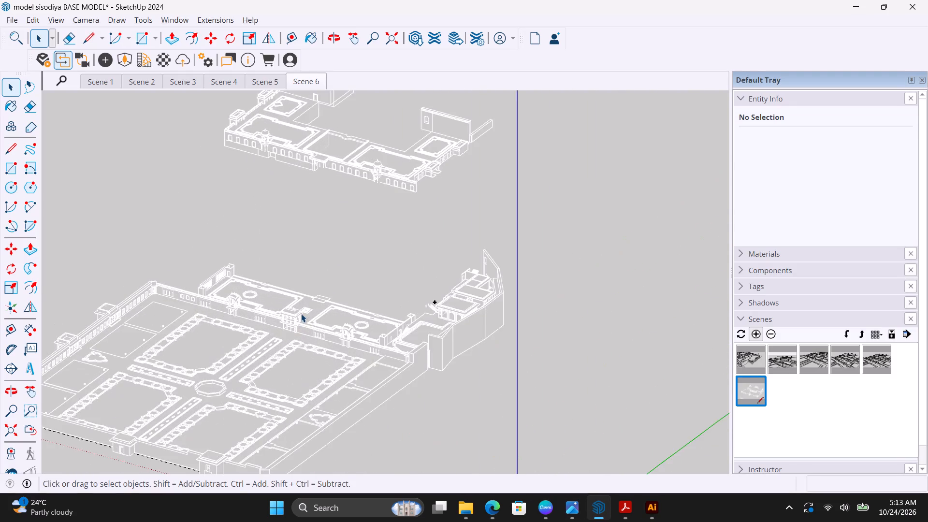
{"action": "scroll", "coordinate": [301, 314], "scroll_direction": "up", "scroll_amount": 6, "text": "alt"}
{"action": "scroll", "coordinate": [303, 311], "scroll_direction": "down", "scroll_amount": 8, "text": "alt"}
{"action": "scroll", "coordinate": [504, 321], "scroll_direction": "up", "scroll_amount": 6, "text": "alt"}
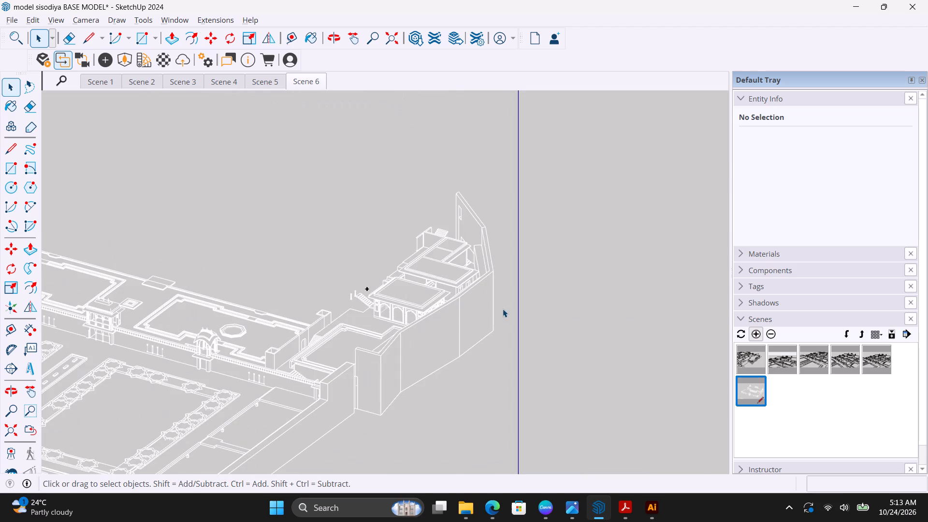
{"action": "middle_click_drag", "start_coordinate": [322, 341], "coordinate": [444, 377]}
{"action": "scroll", "coordinate": [342, 278], "scroll_direction": "up", "scroll_amount": 3}
{"action": "left_click", "coordinate": [330, 278]}
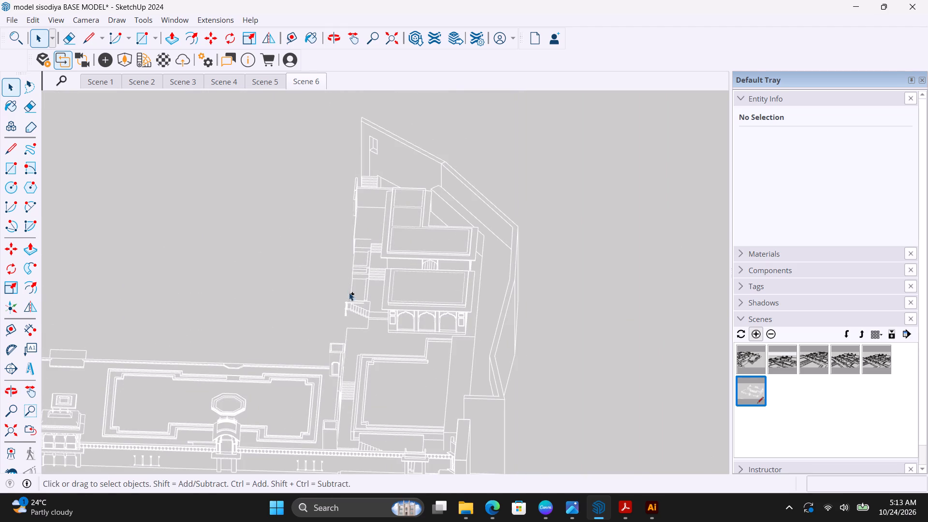
{"action": "left_click", "coordinate": [354, 294]}
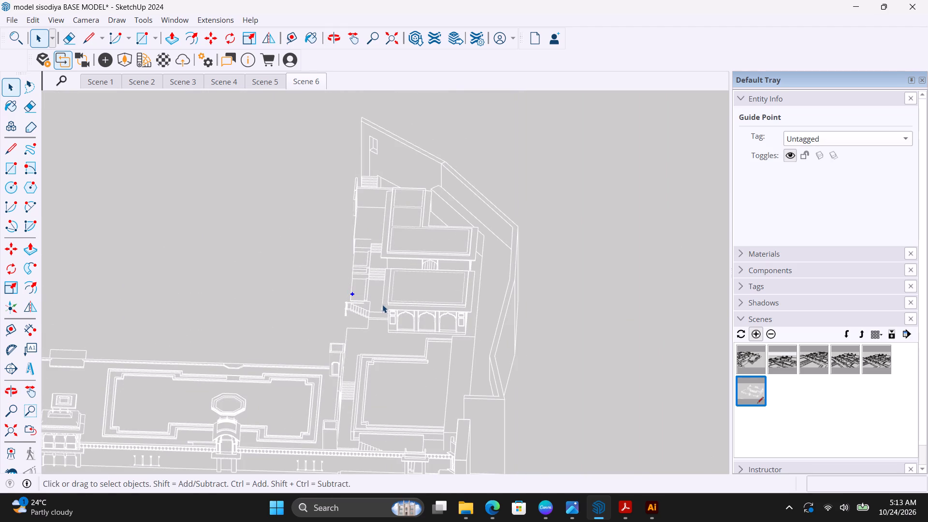
{"action": "key", "text": "Delete"}
Select the side wing group next to the garden courtyard and bring it into an angled overview with the neighbouring levels.
{"action": "scroll", "coordinate": [372, 295], "scroll_direction": "down", "scroll_amount": 7}
{"action": "left_click", "coordinate": [414, 285]}
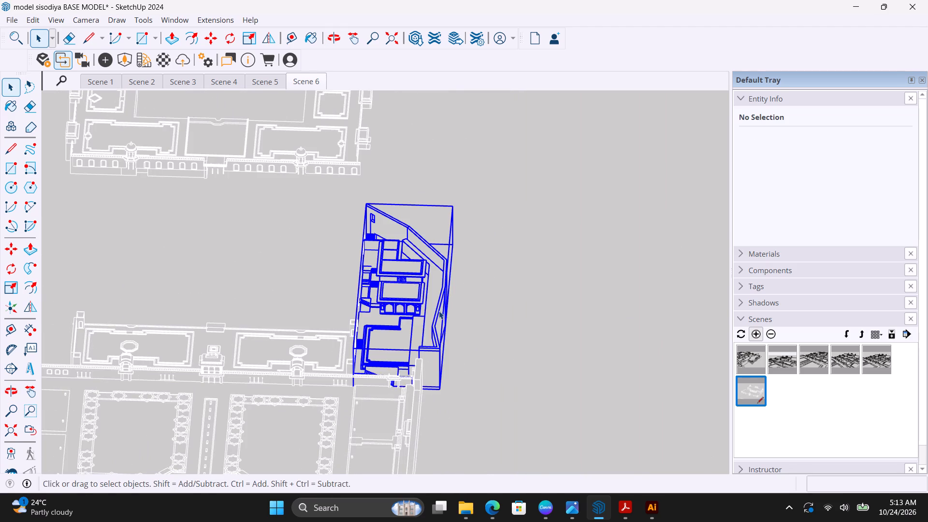
{"action": "middle_click_drag", "start_coordinate": [466, 363], "coordinate": [384, 357]}
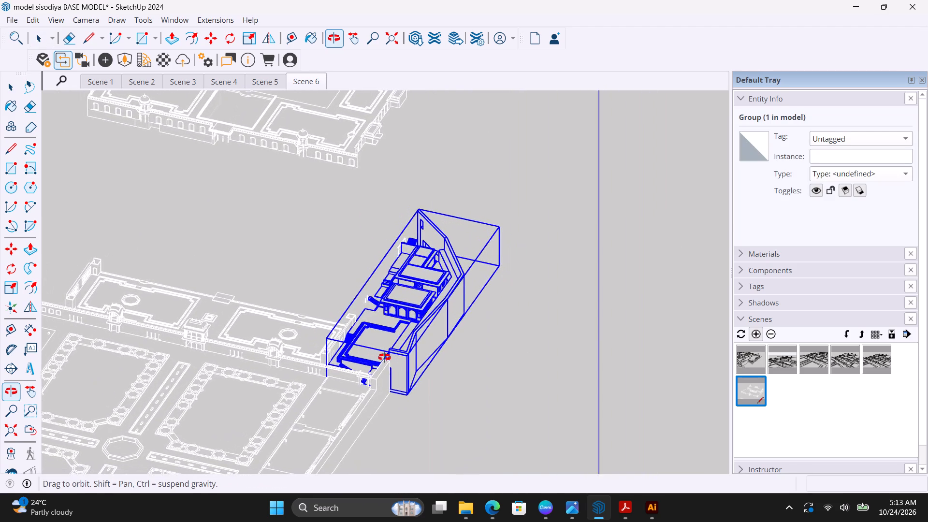
{"action": "middle_click_drag", "start_coordinate": [384, 357], "coordinate": [368, 357]}
{"action": "scroll", "coordinate": [306, 358], "scroll_direction": "down", "scroll_amount": 3}
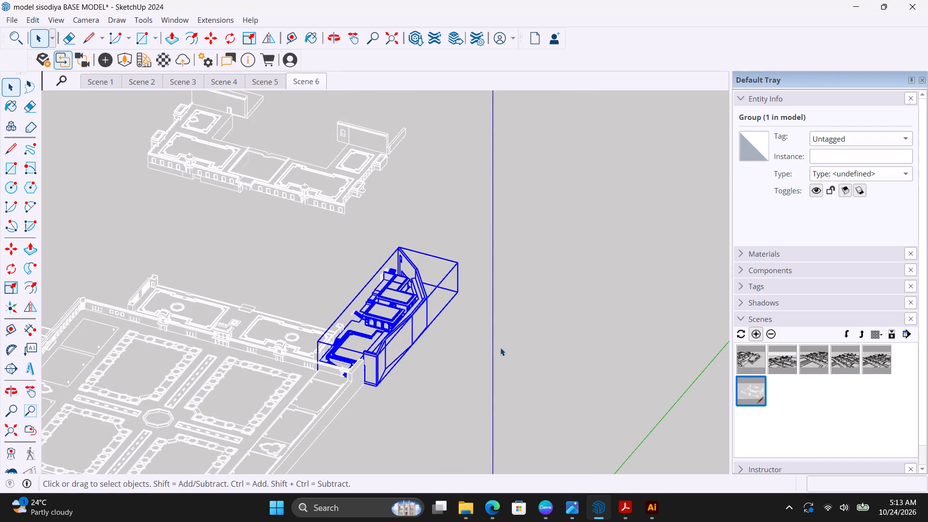